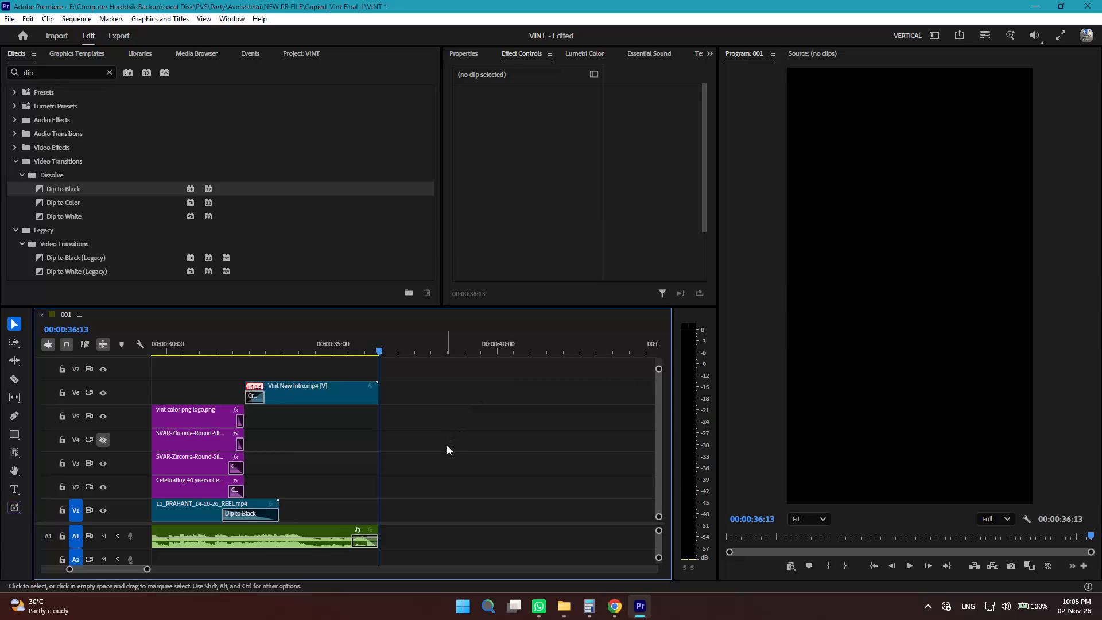
Hide the logo overlay tracks V5, V3 and V2 in sequence 001 and briefly play the clean video.
left_click(417, 430)
left_click_drag(172, 344, 125, 340)
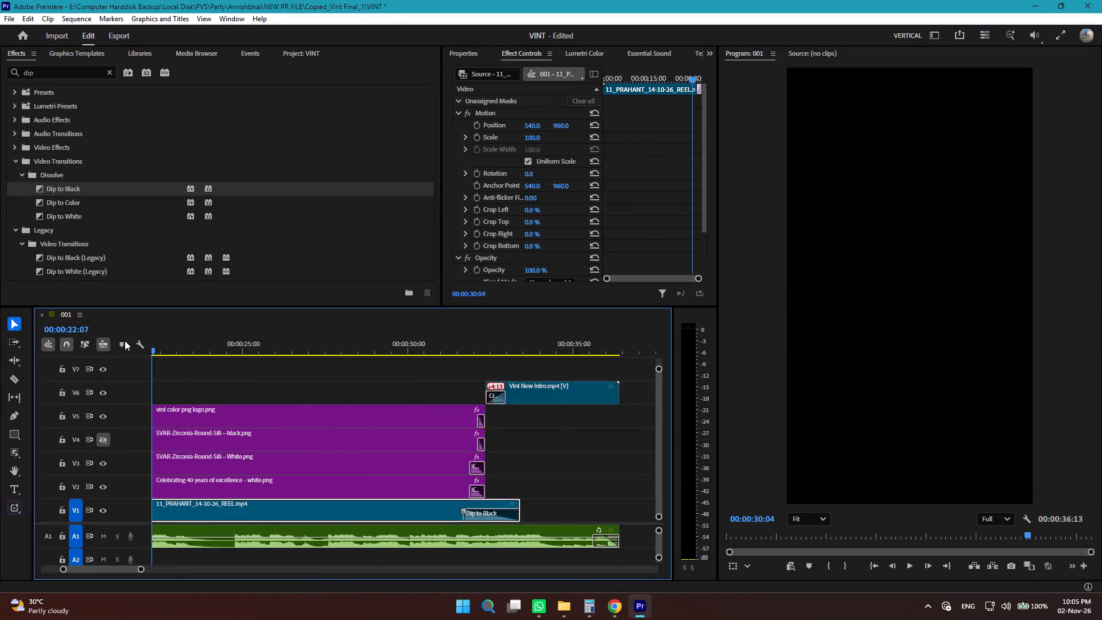
left_click_drag(125, 340, 284, 344)
left_click(98, 419)
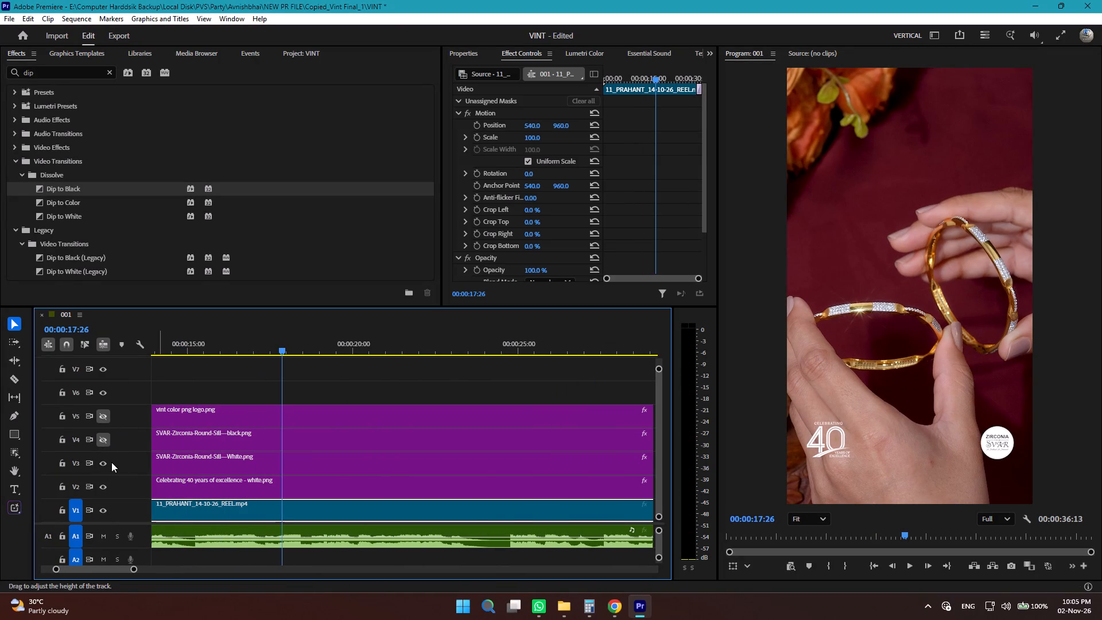
left_click(103, 462)
left_click(108, 479)
left_click(92, 485)
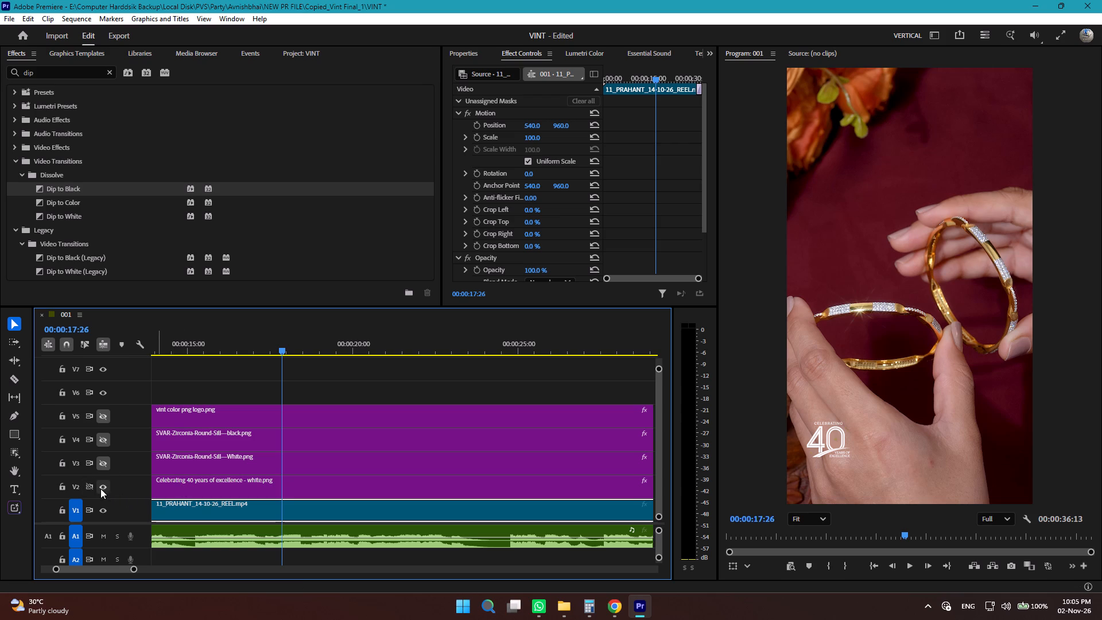
left_click(91, 486)
left_click(103, 488)
scroll(388, 468, "down", 7, "alt")
key("space")
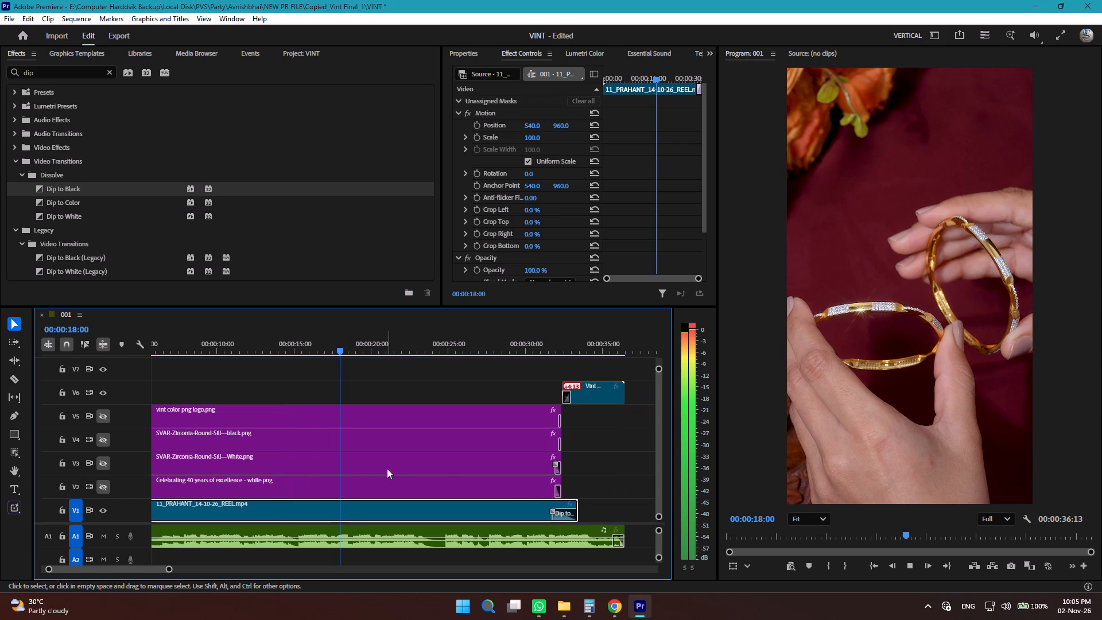
key("space")
Export the sequence as 0.11.mp4 in H.264 format to the VINT Send Reel folder.
key("ctrl+m")
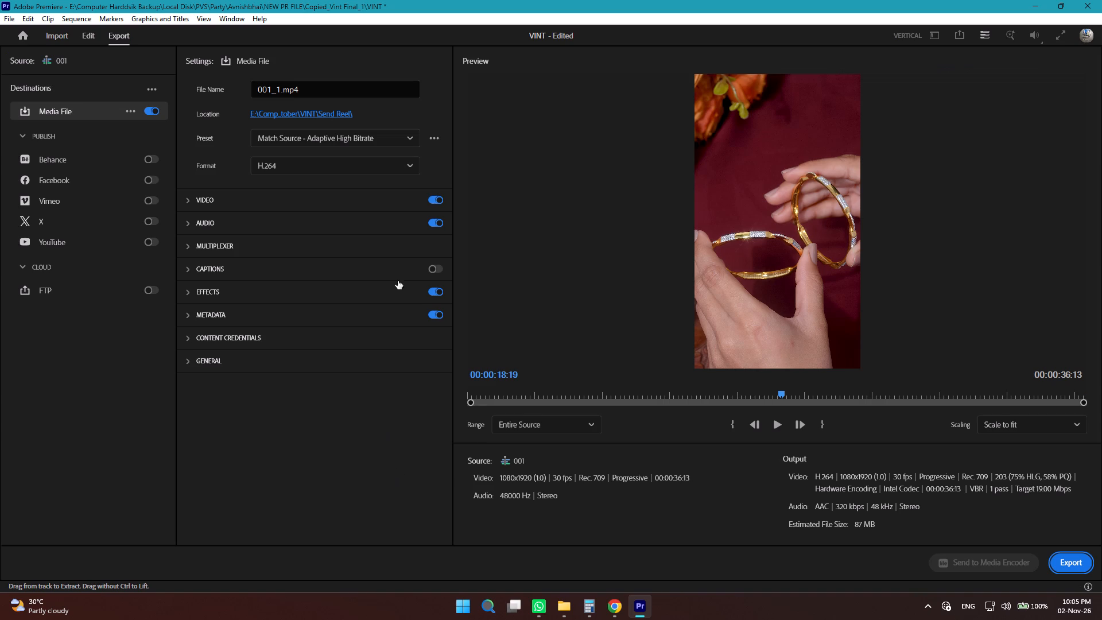
left_click(316, 87)
key("ctrl+a")
type("0.11")
key("Return")
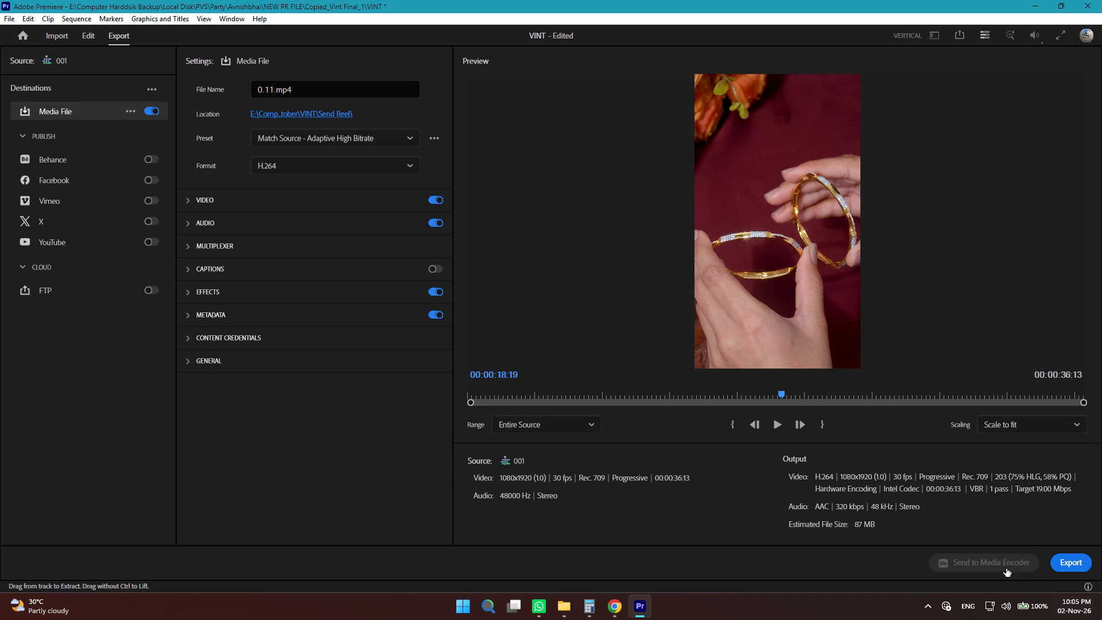
left_click(1062, 558)
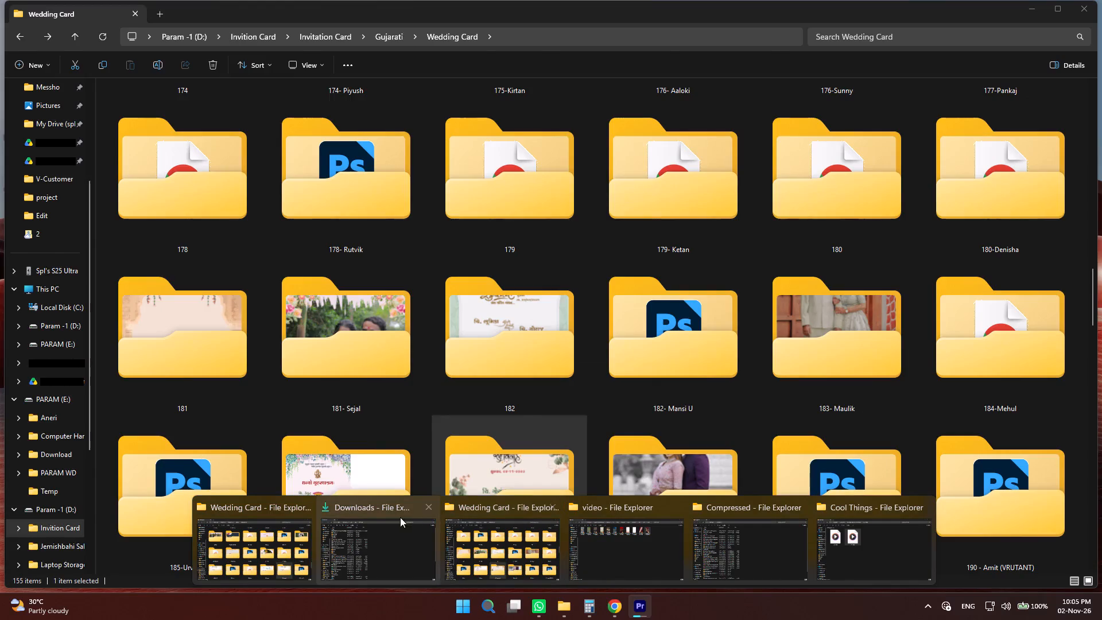
Close the Wedding Card, Downloads, Compressed and Cool Things File Explorer windows and bring up the video folder window.
left_click(304, 506)
left_click(366, 513)
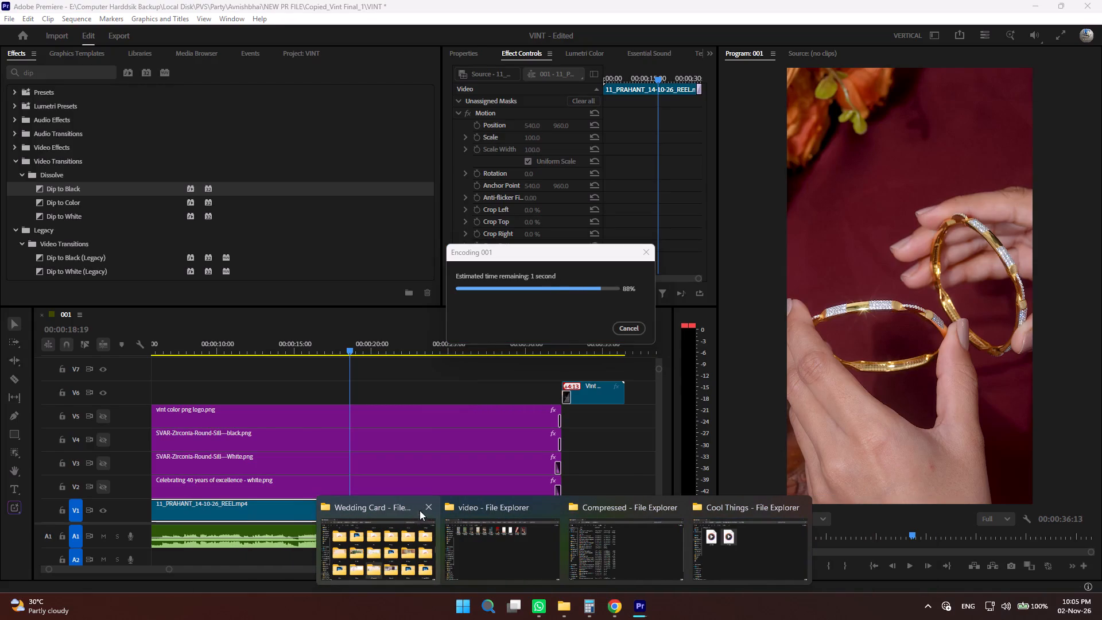
left_click(423, 509)
left_click(612, 505)
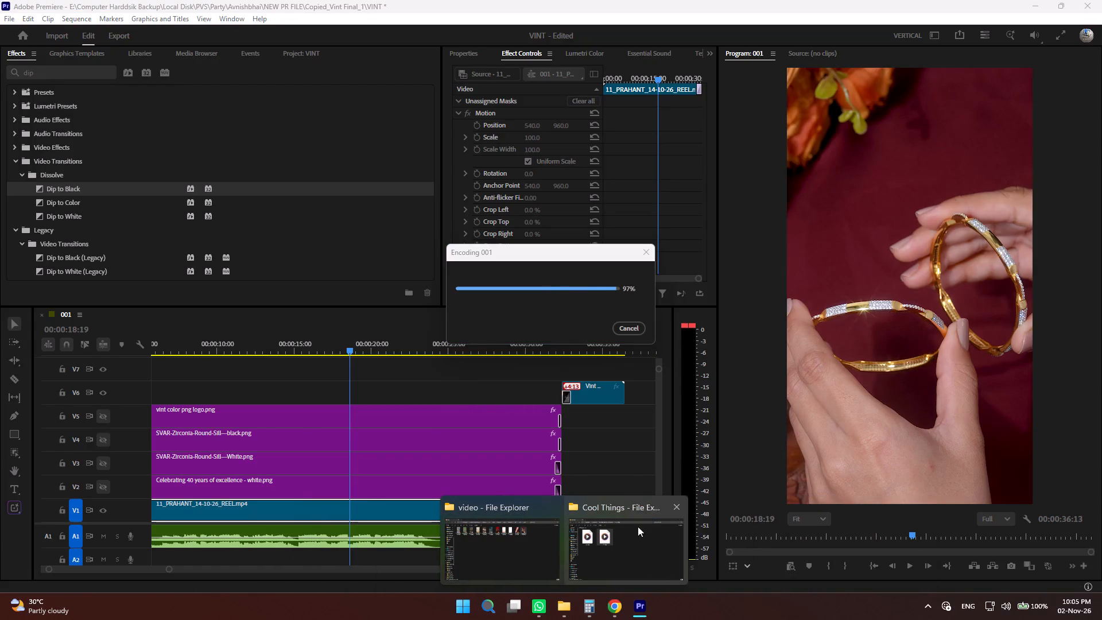
left_click(674, 509)
left_click(602, 534)
left_click(528, 421)
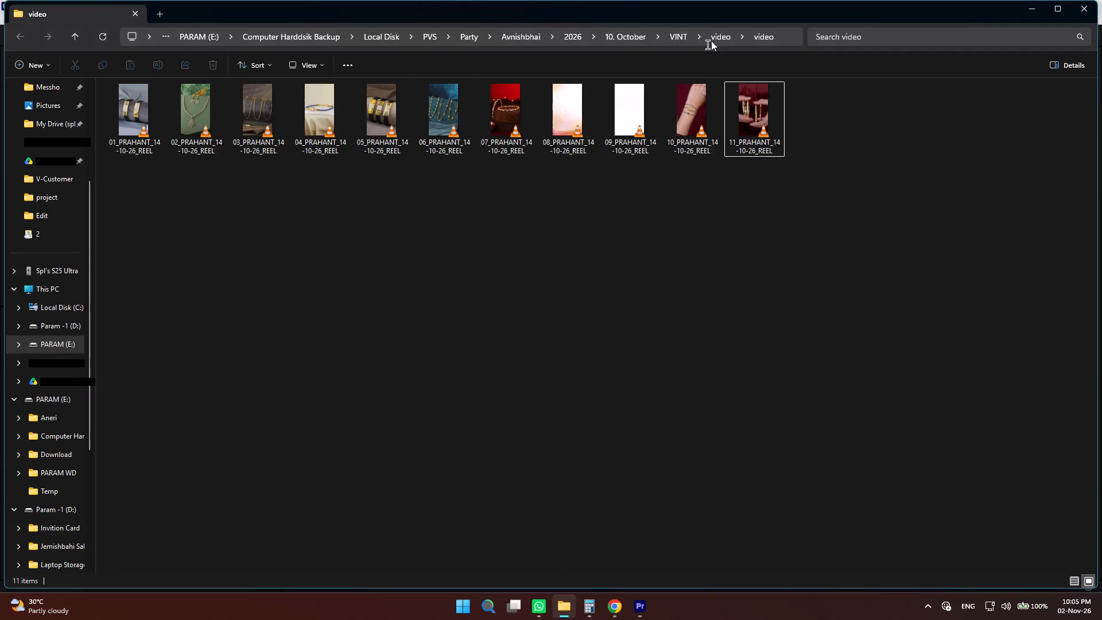
Go up to the VINT folder, open Send Reel and copy reels 010 and 011.
left_click(715, 40)
left_click(708, 37)
left_click(538, 433)
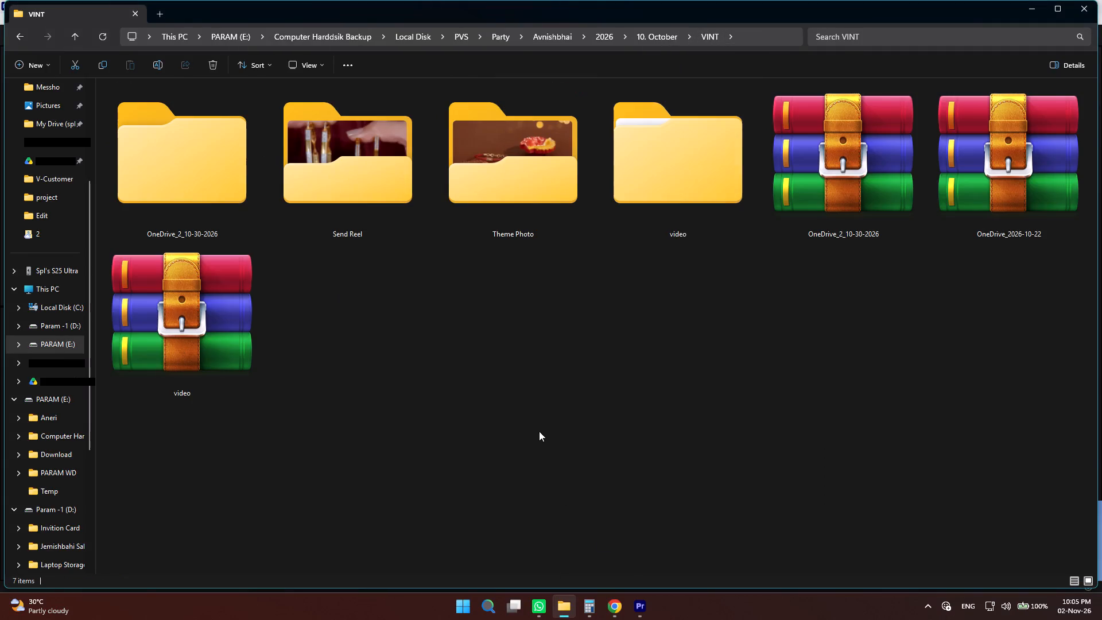
double_click(380, 177)
scroll(534, 413, "down", 6)
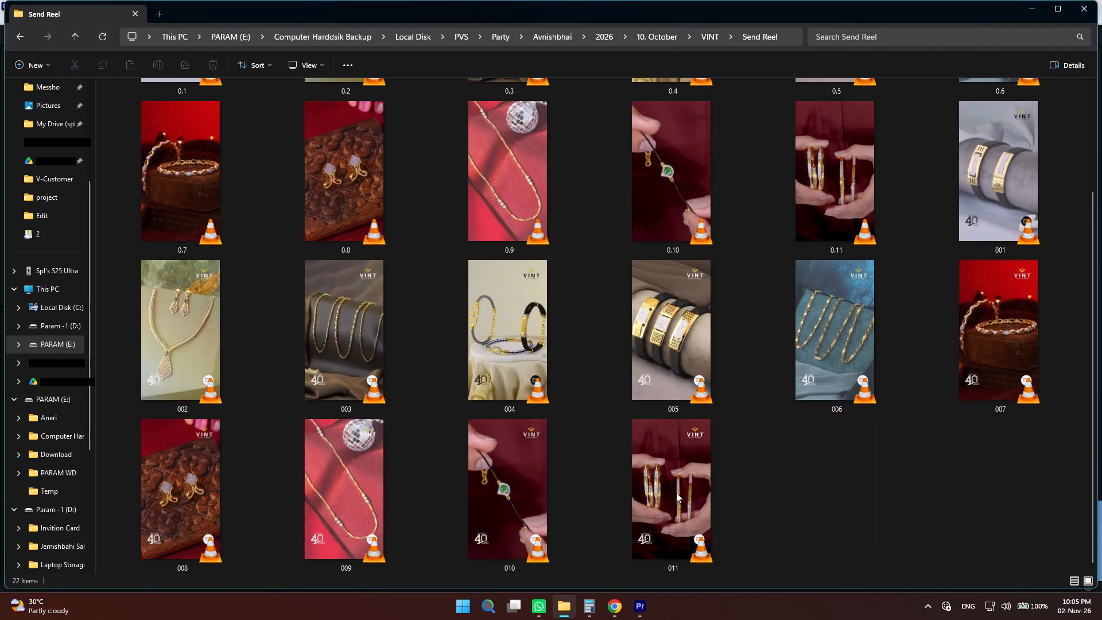
left_click(679, 493)
left_click(510, 501, "shift")
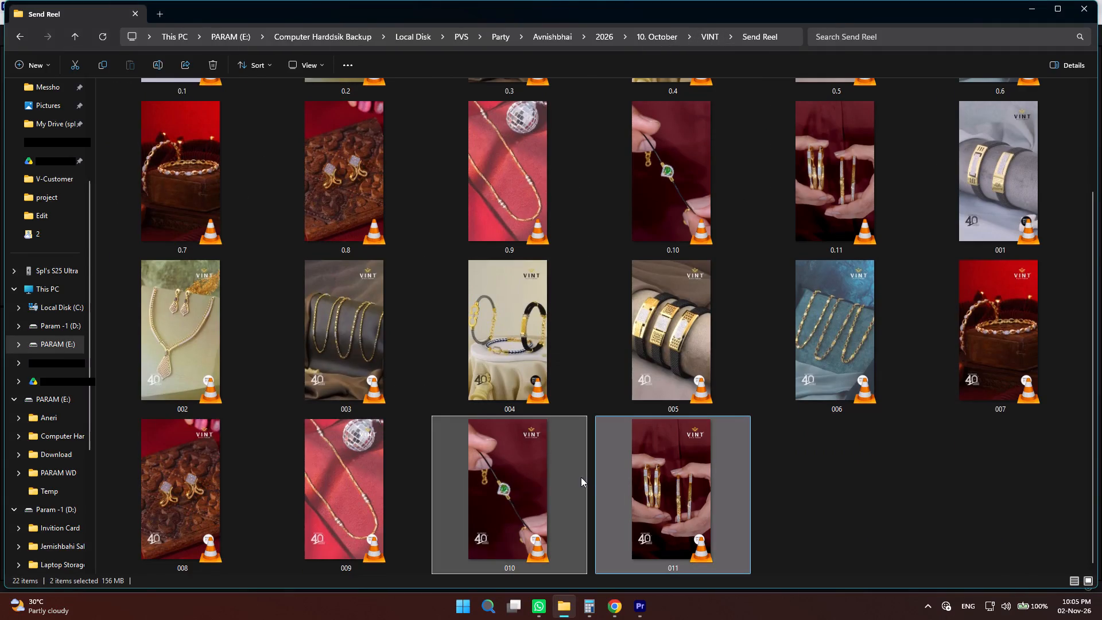
key("ctrl+c")
Paste the copied reels into Google Drive's My Drive > AVNISHBHAI > 10. OCTOBER > VINT > Theme Reel folder, using a new Explorer tab.
left_click(151, 13)
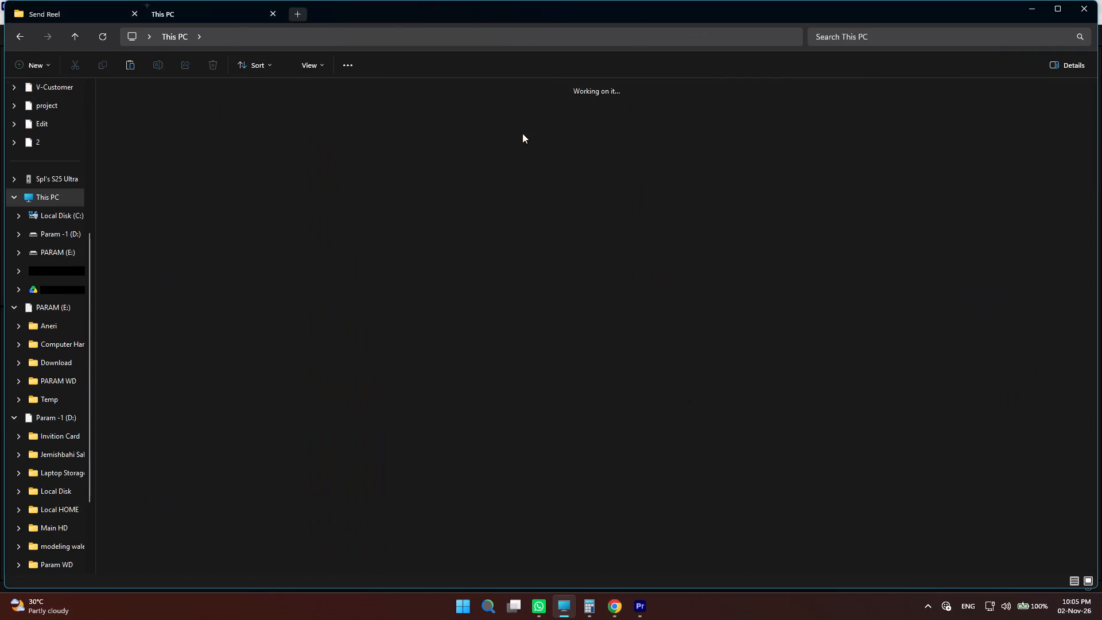
double_click(589, 113)
triple_click(134, 107)
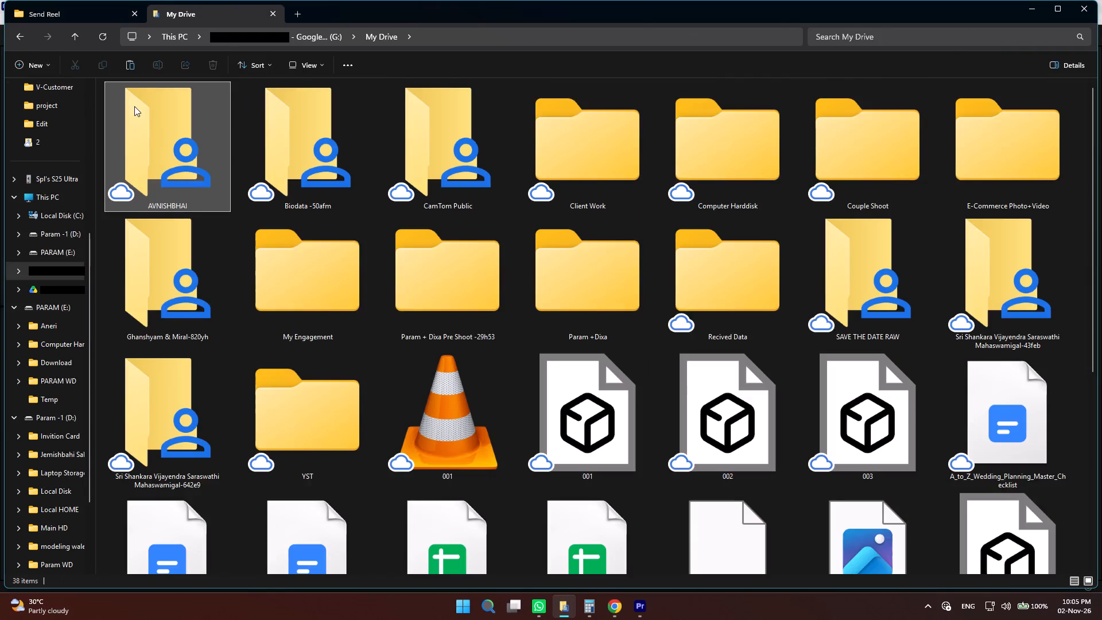
double_click(149, 107)
double_click(766, 161)
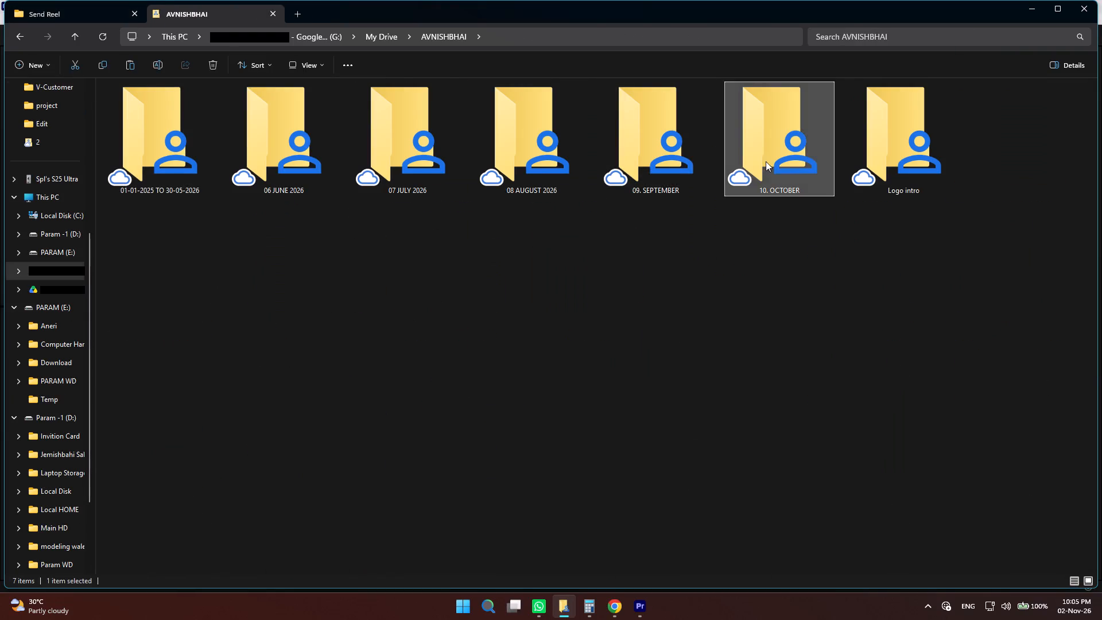
left_click(391, 185)
double_click(955, 192)
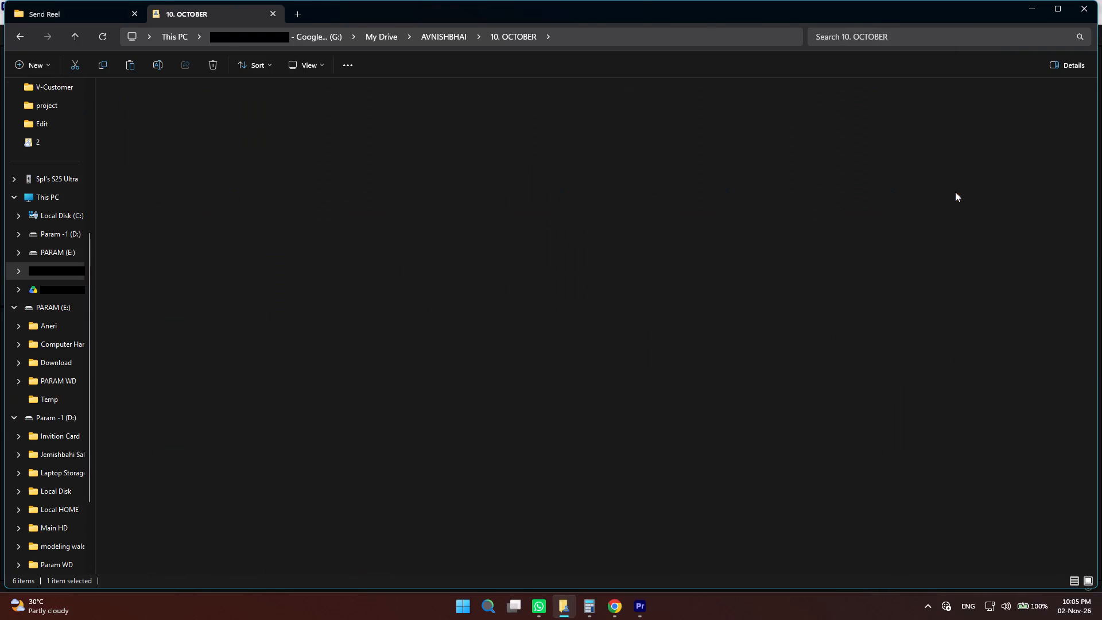
double_click(352, 179)
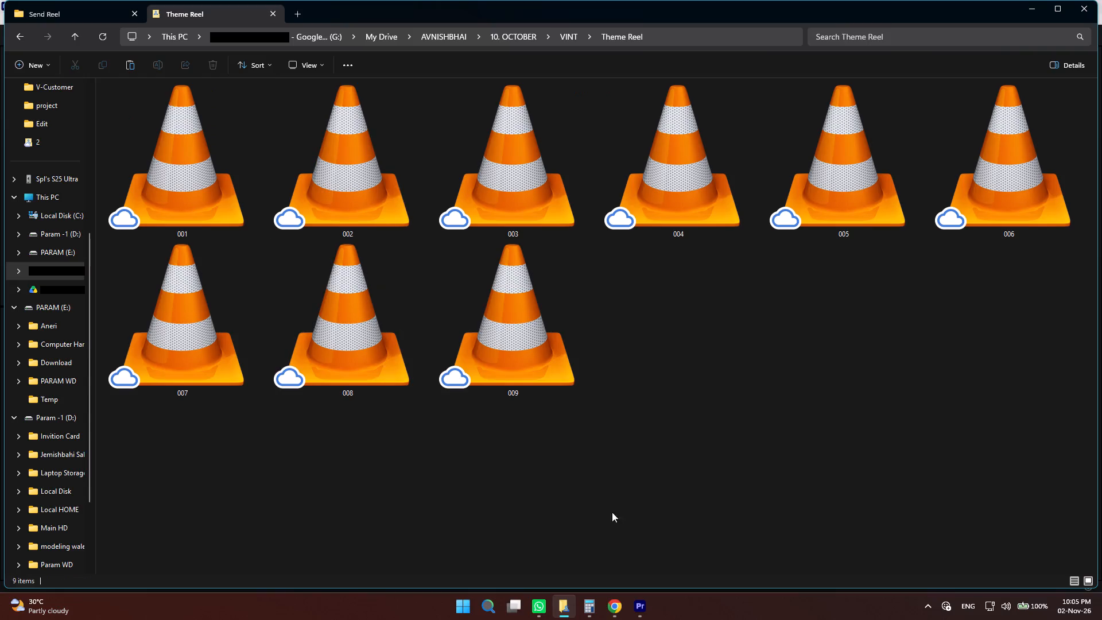
left_click(618, 513)
key("ctrl+v")
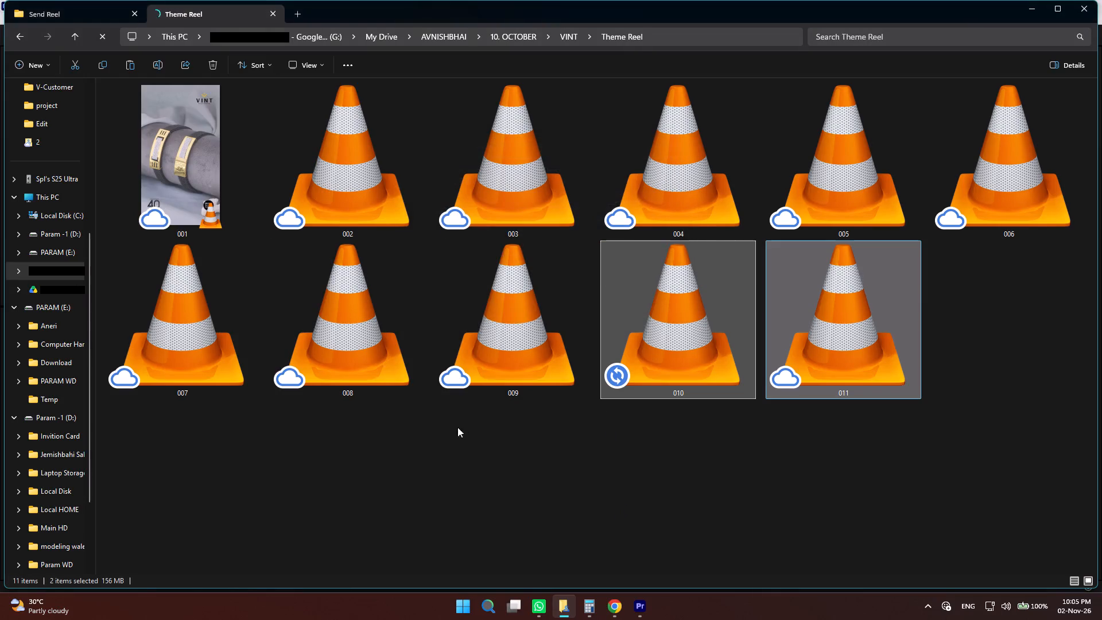
left_click(464, 463)
Go back to My Drive and open Client Work > Raw Data > VINT > 10. October > Theme Reel.
left_click(438, 36)
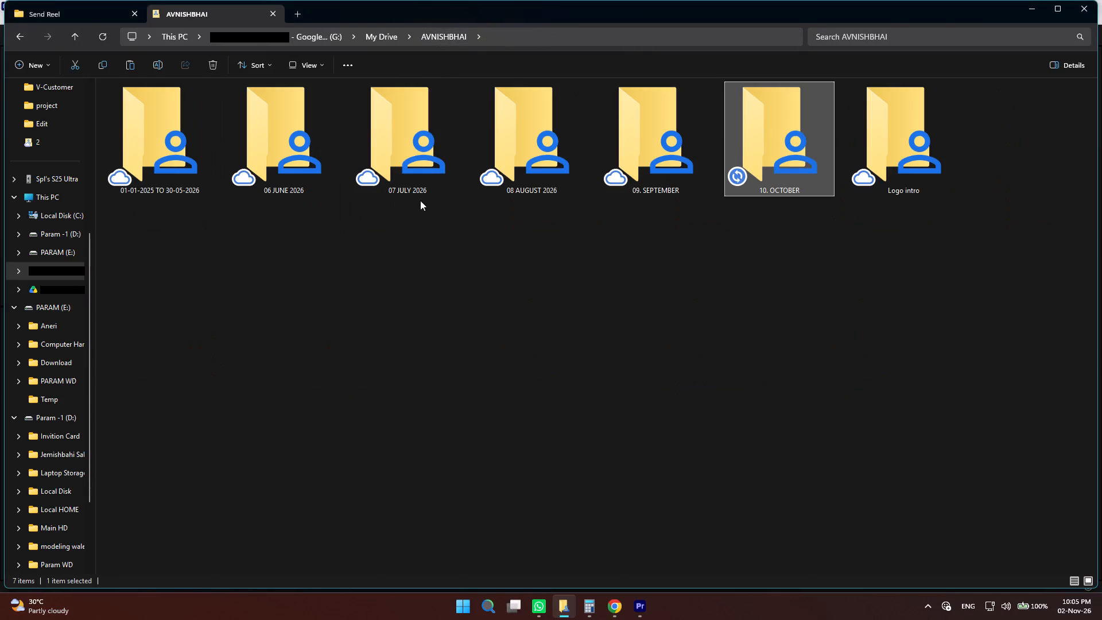
left_click(485, 270)
left_click(392, 35)
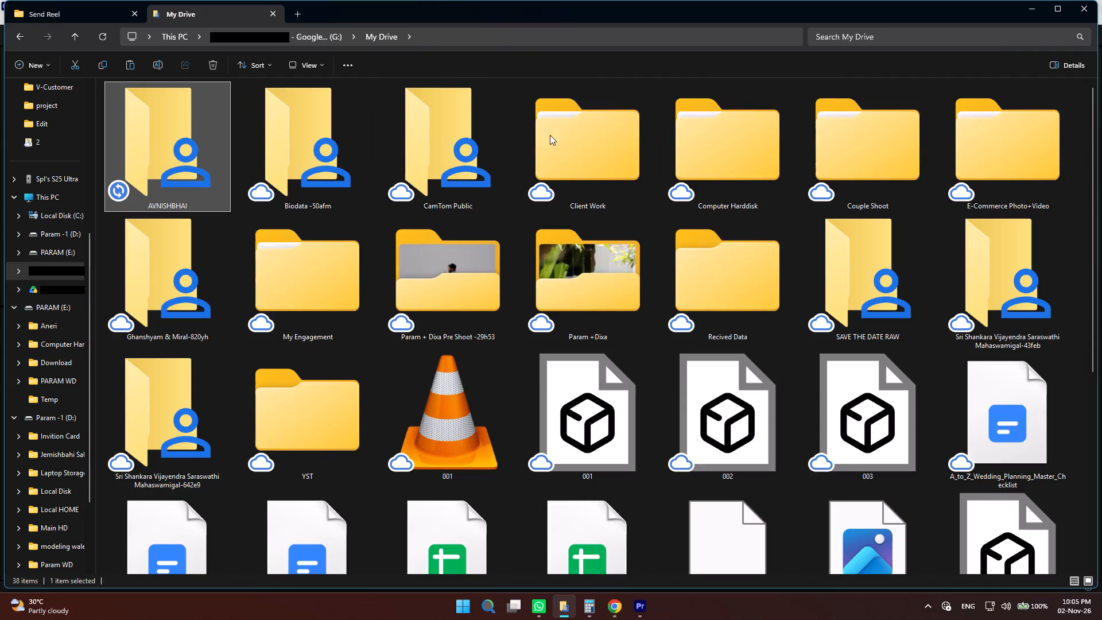
double_click(569, 135)
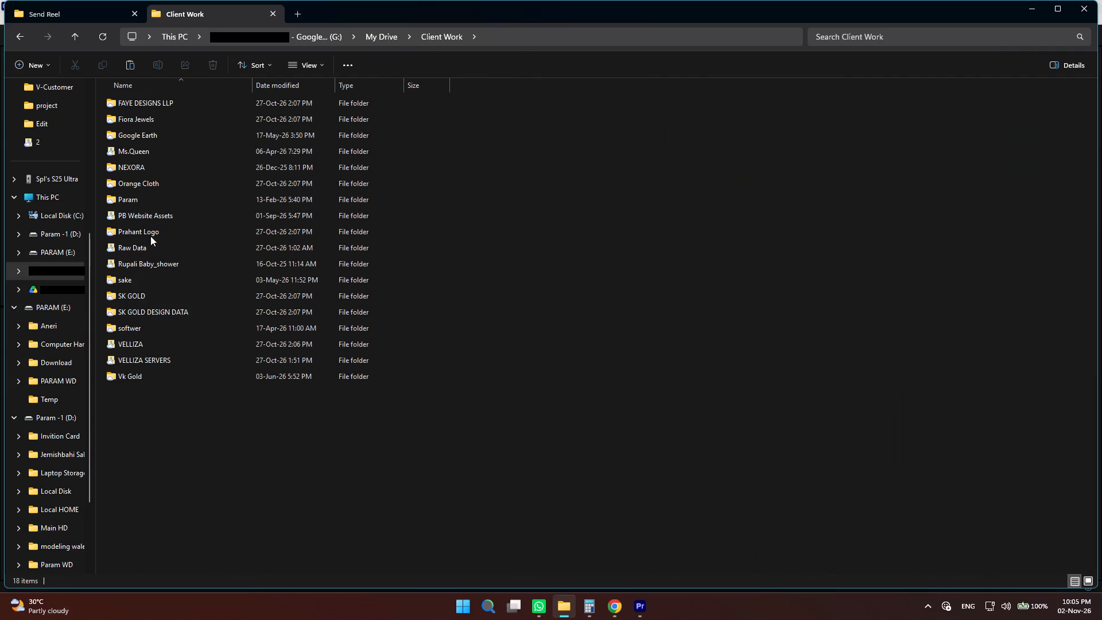
double_click(145, 247)
double_click(149, 135)
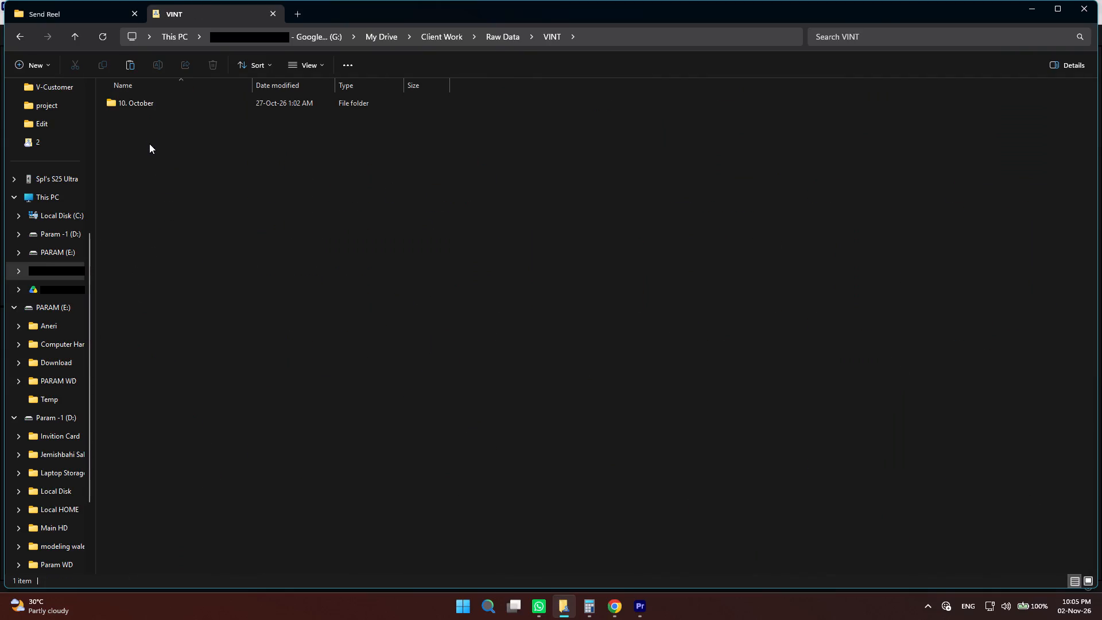
double_click(151, 105)
double_click(146, 107)
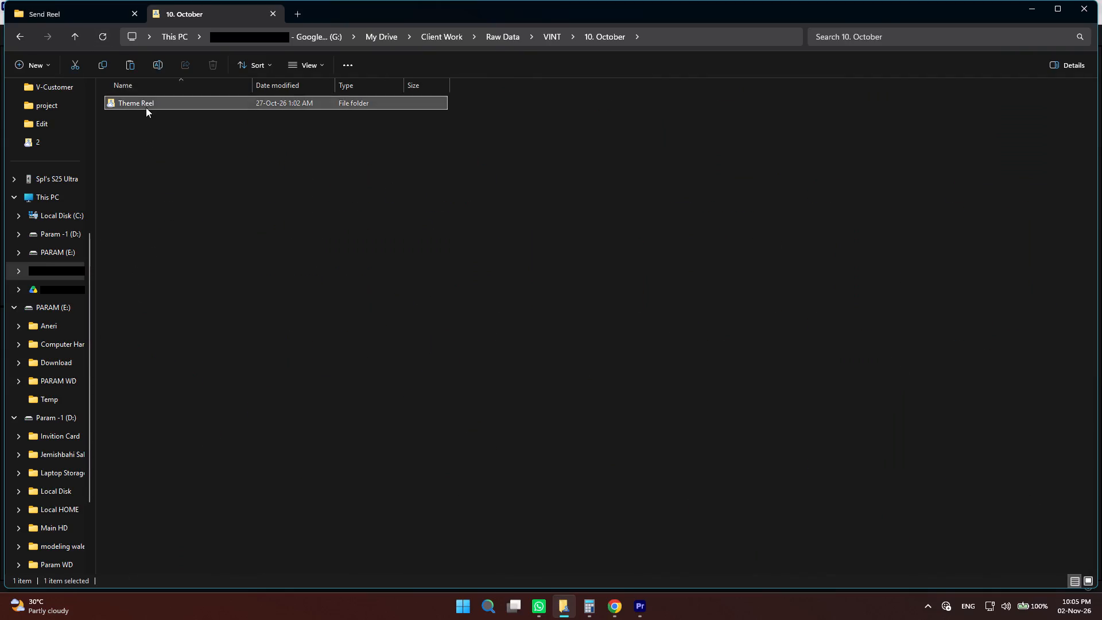
Copy reels 0.10 and 0.11 from the Send Reel folder into the Raw Data Theme Reel folder on the drive.
left_click(60, 13)
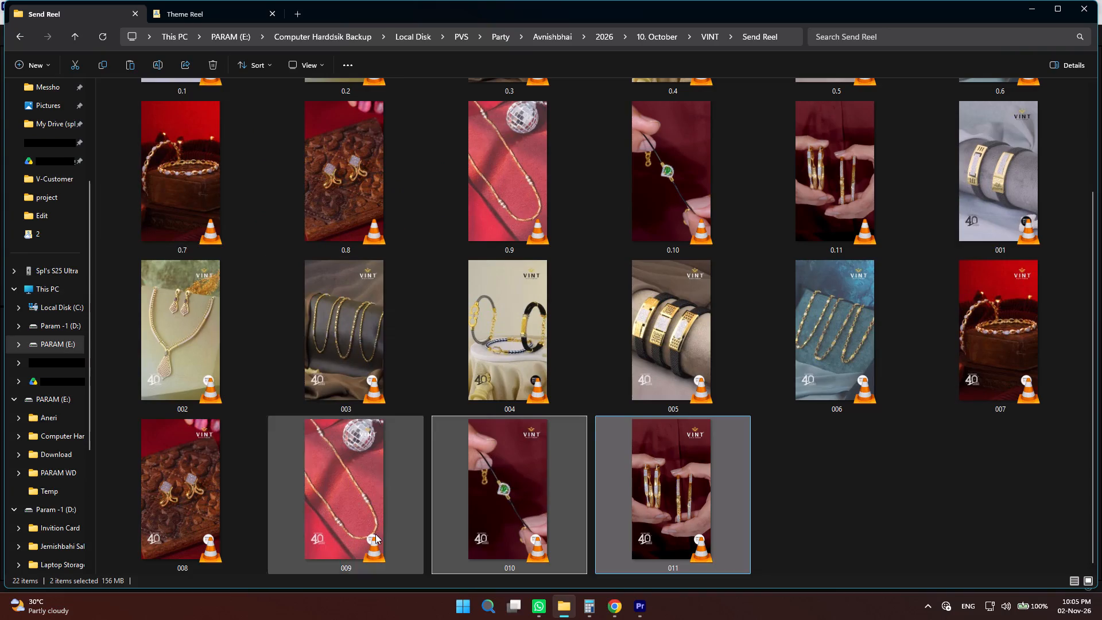
left_click(658, 201)
left_click(816, 197, "shift")
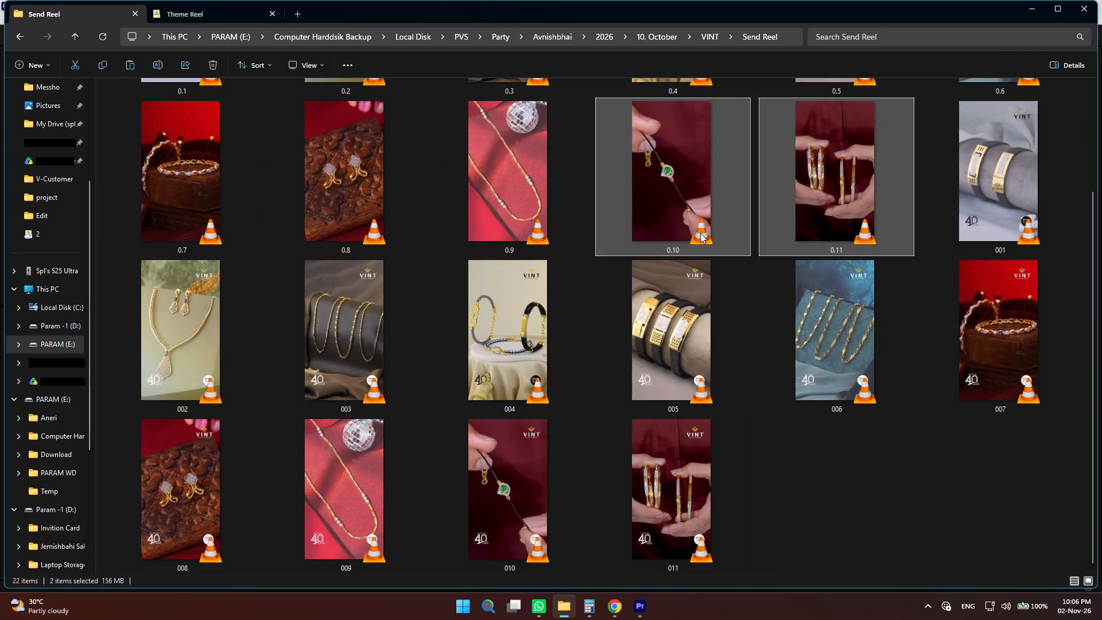
key("ctrl+c")
left_click(235, 9)
key("ctrl+v")
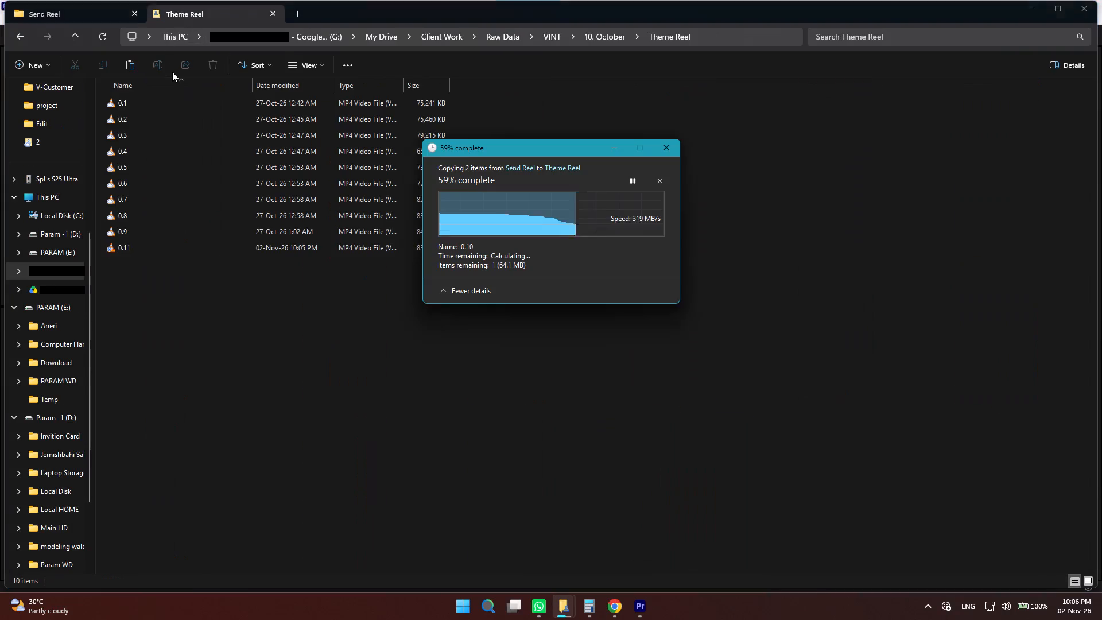
left_click(281, 370)
Return to My Drive and open AVNISHBHAI > 10. OCTOBER > Nuppor > Theme Reel to examine its reels.
double_click(15, 36)
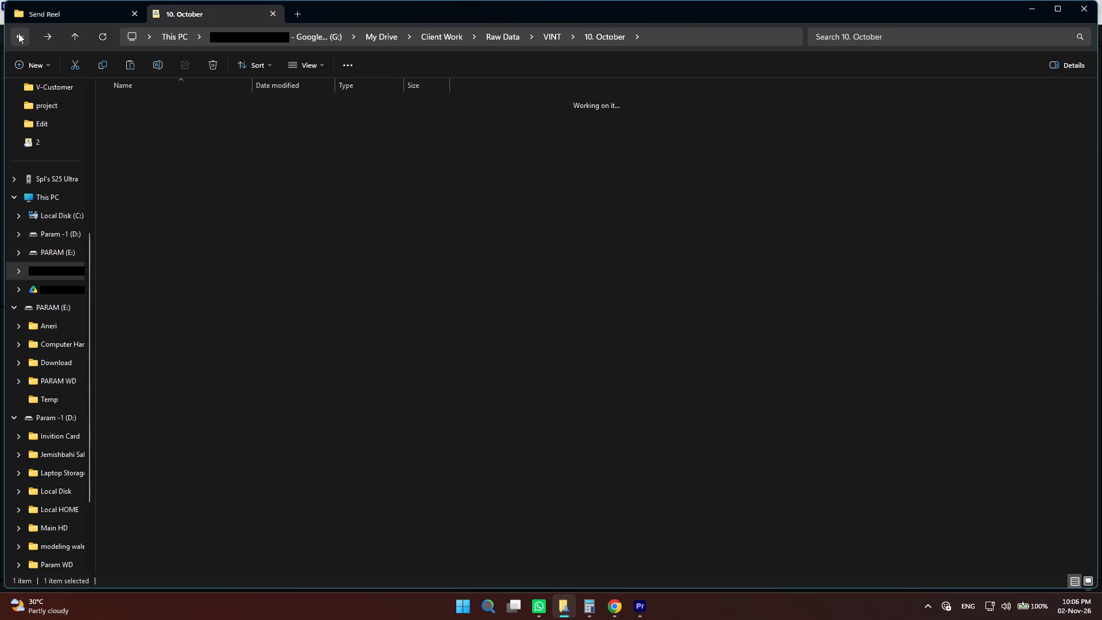
left_click(18, 33)
left_click(18, 33)
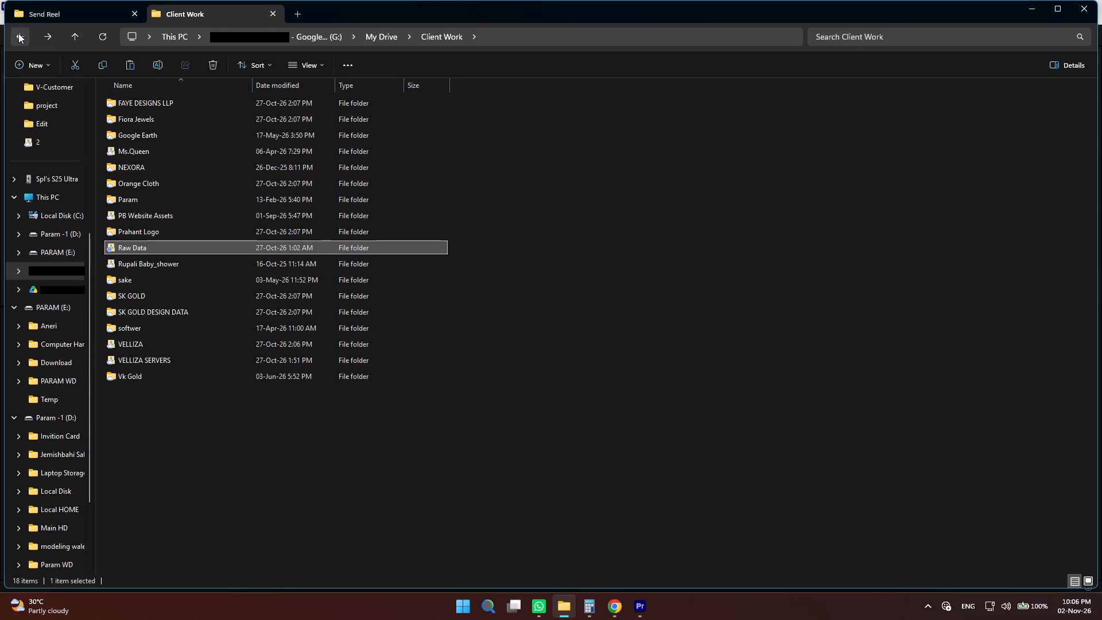
left_click(18, 33)
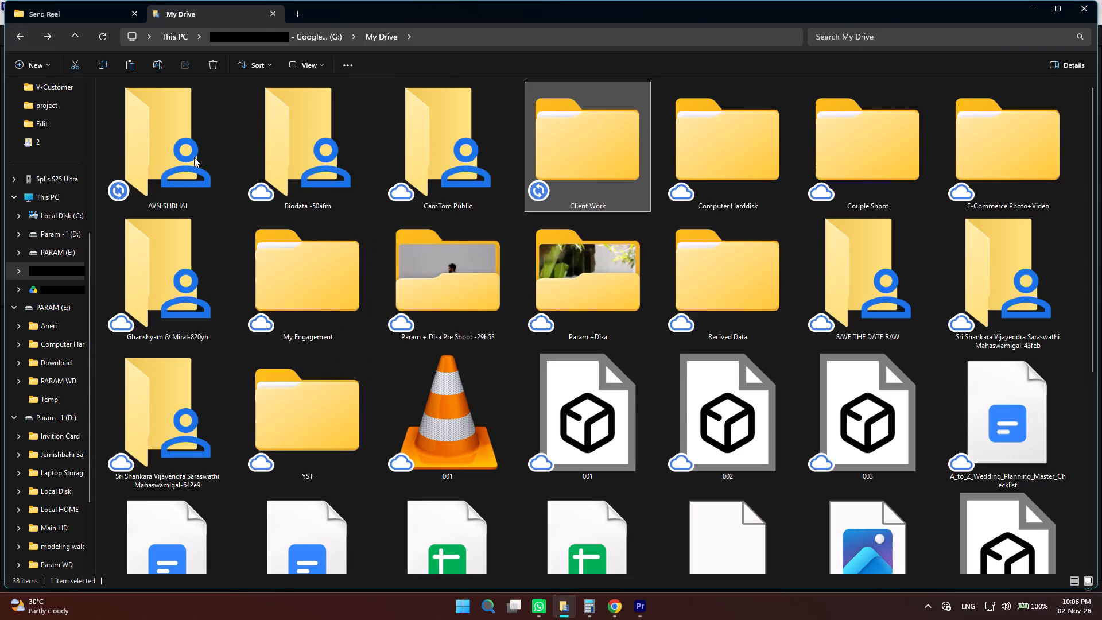
double_click(193, 157)
double_click(768, 148)
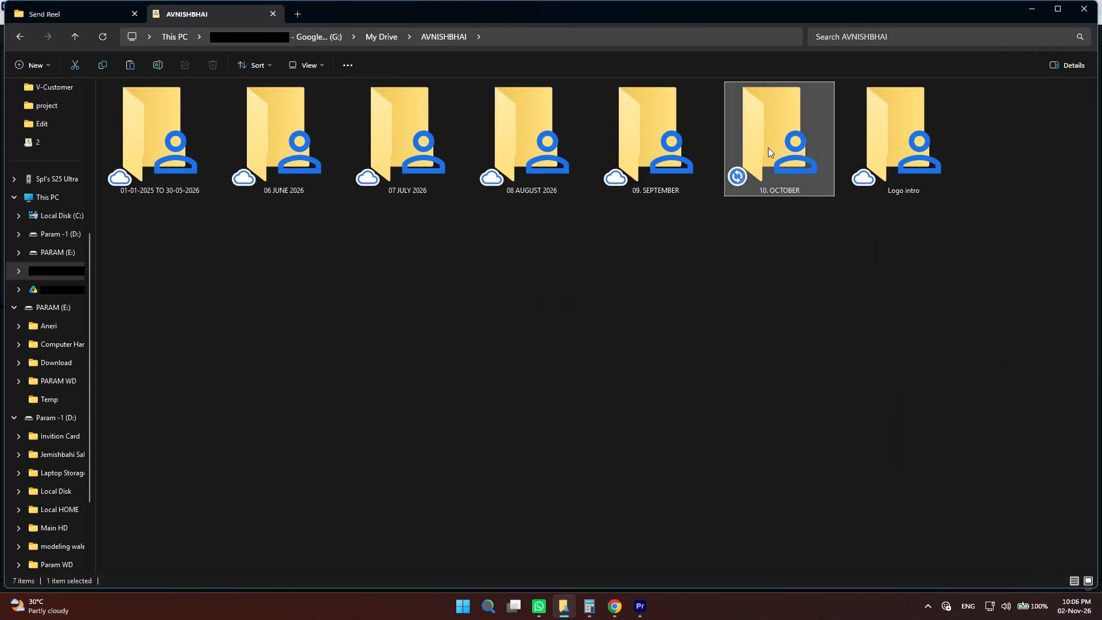
left_click(782, 273)
double_click(837, 201)
left_click(341, 325)
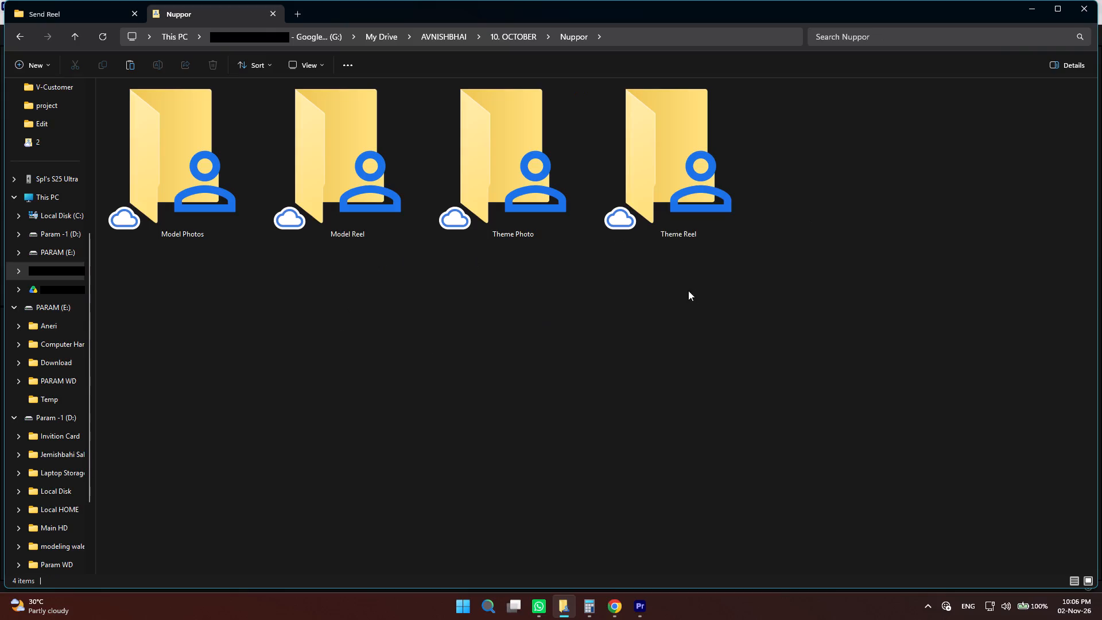
double_click(656, 138)
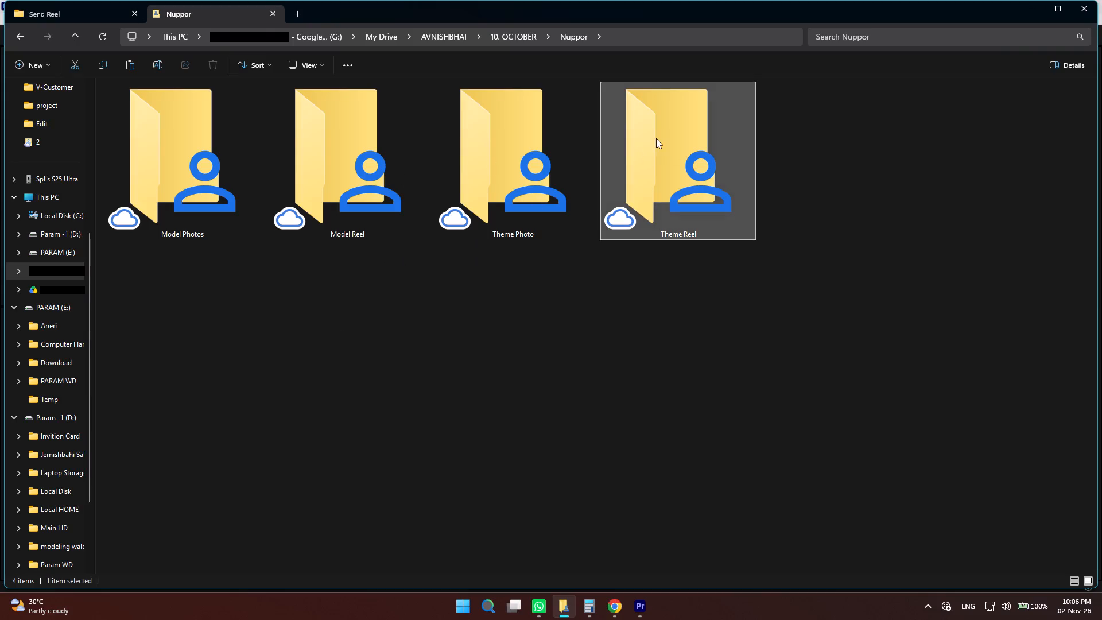
left_click(640, 509)
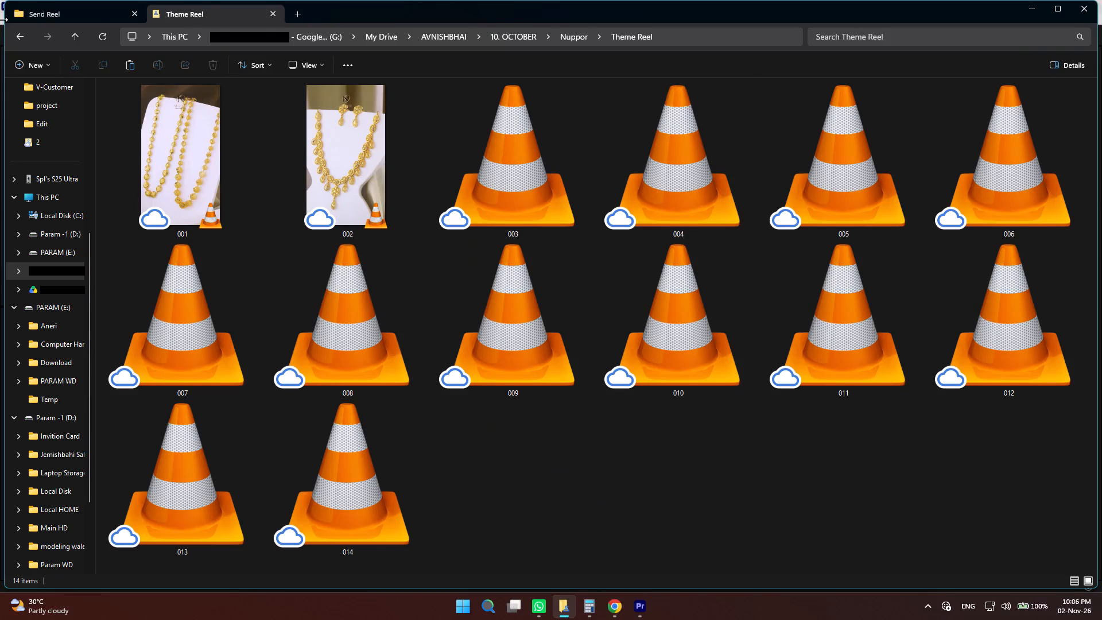
Return to the local VINT folder for 10. October and open its video folder.
left_click(40, 16)
left_click(22, 33)
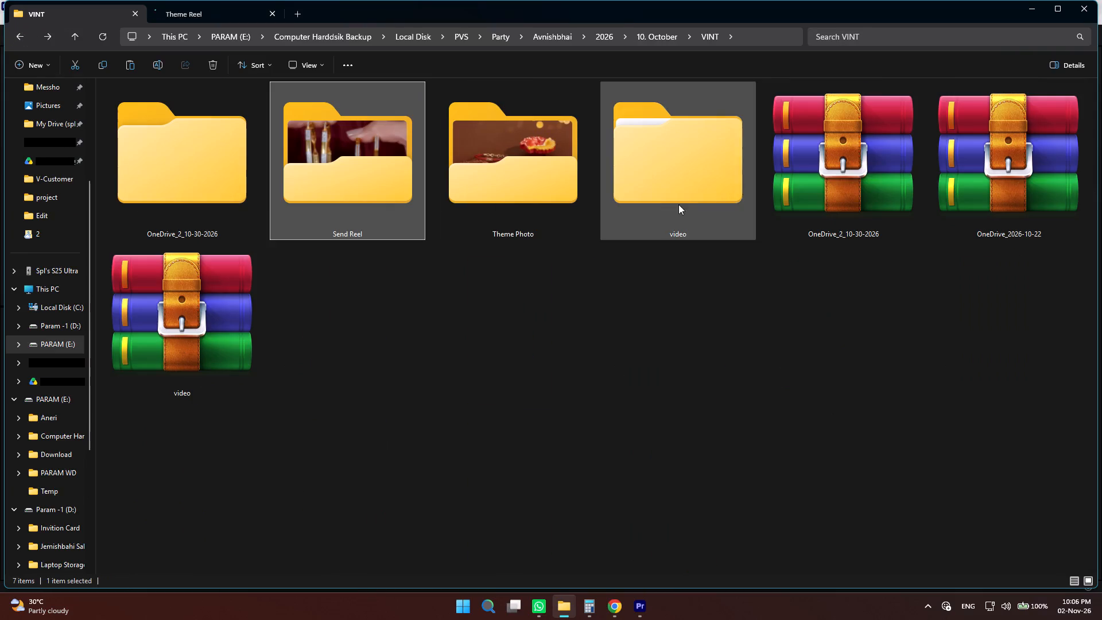
double_click(677, 172)
Switch to Premiere, save and close the VINT project, and minimize the program.
left_click(649, 596)
key("ctrl+s")
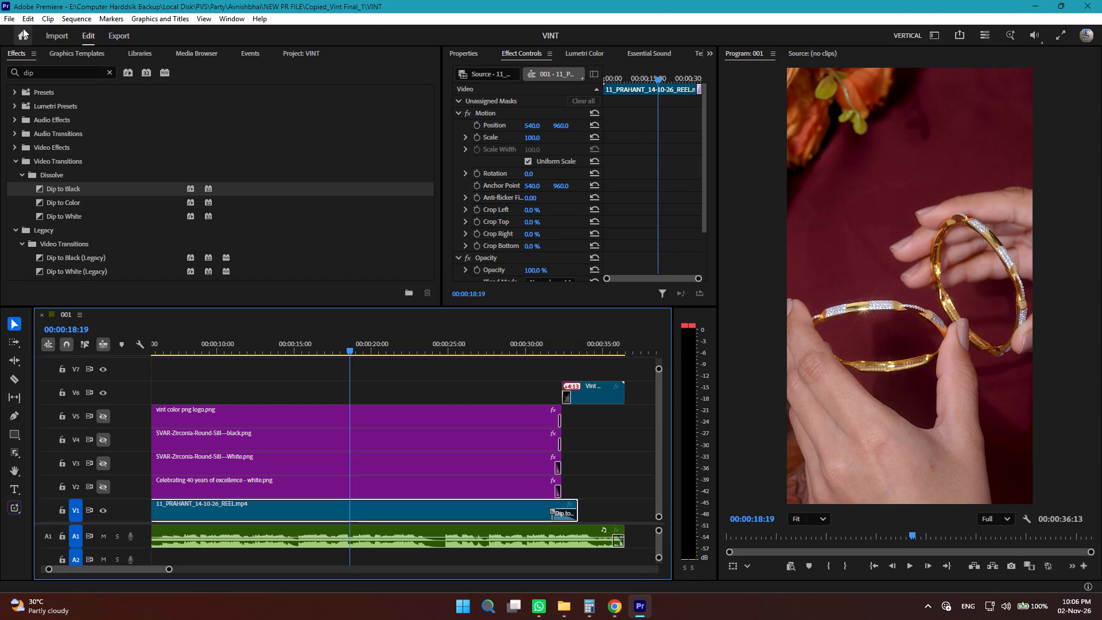
left_click(9, 20)
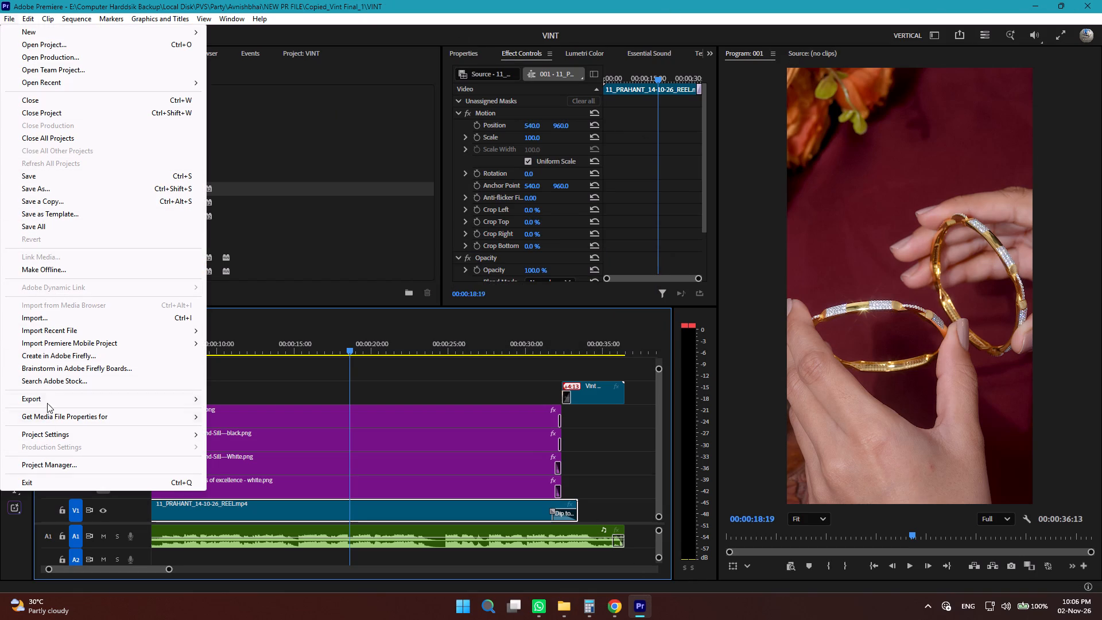
left_click(30, 113)
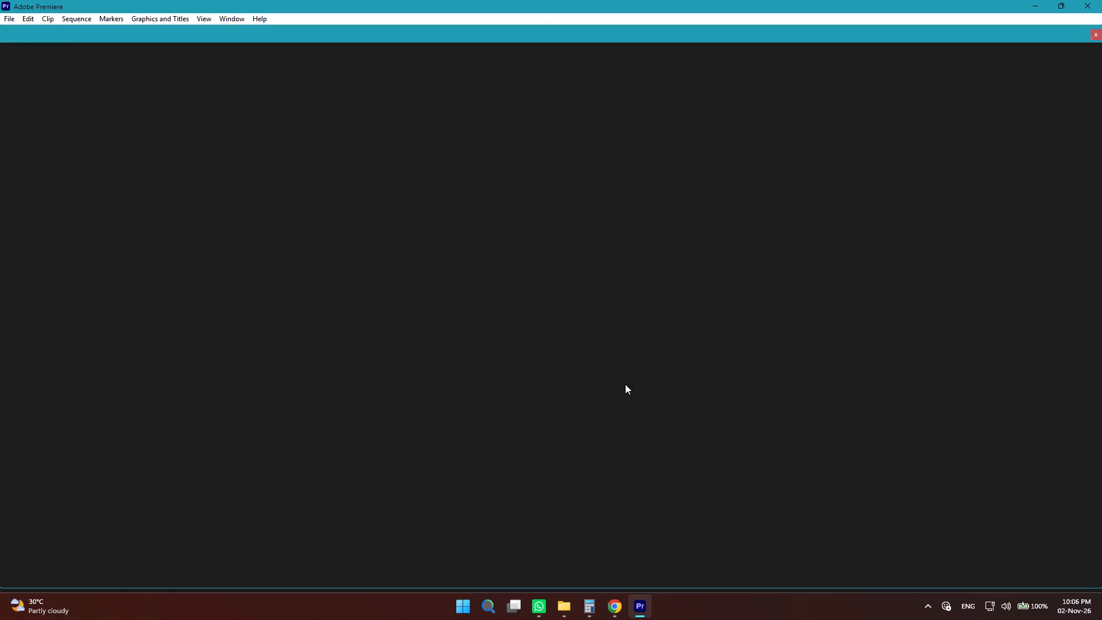
left_click(1034, 0)
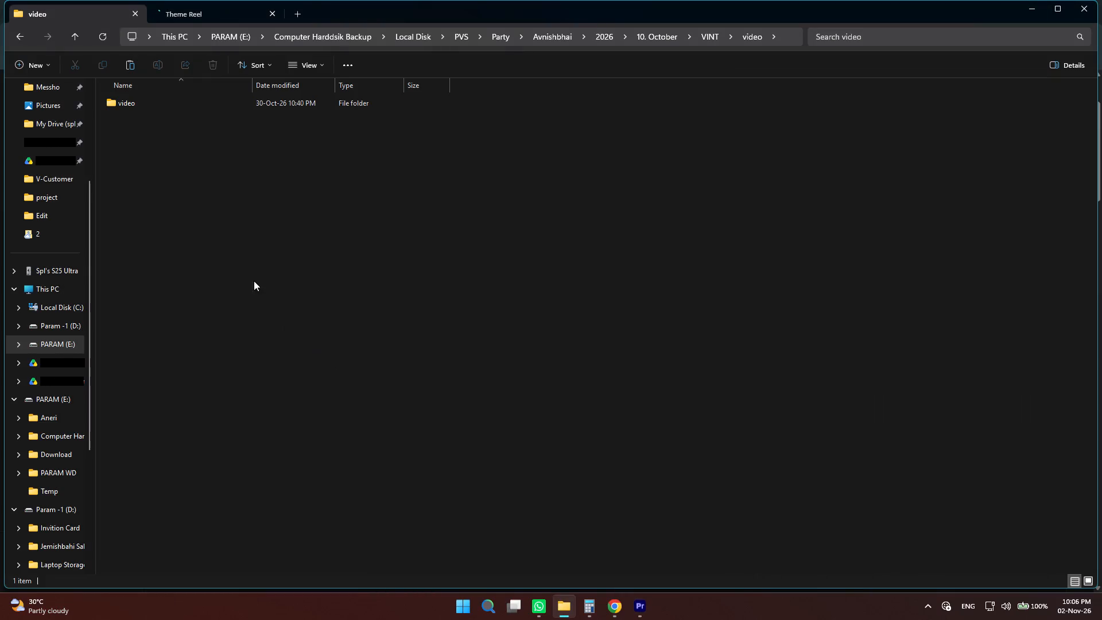
Move all reels from the nested video folder up into VINT > video, retrying and then skipping the in-use reel 11.
double_click(127, 99)
key("ctrl+a")
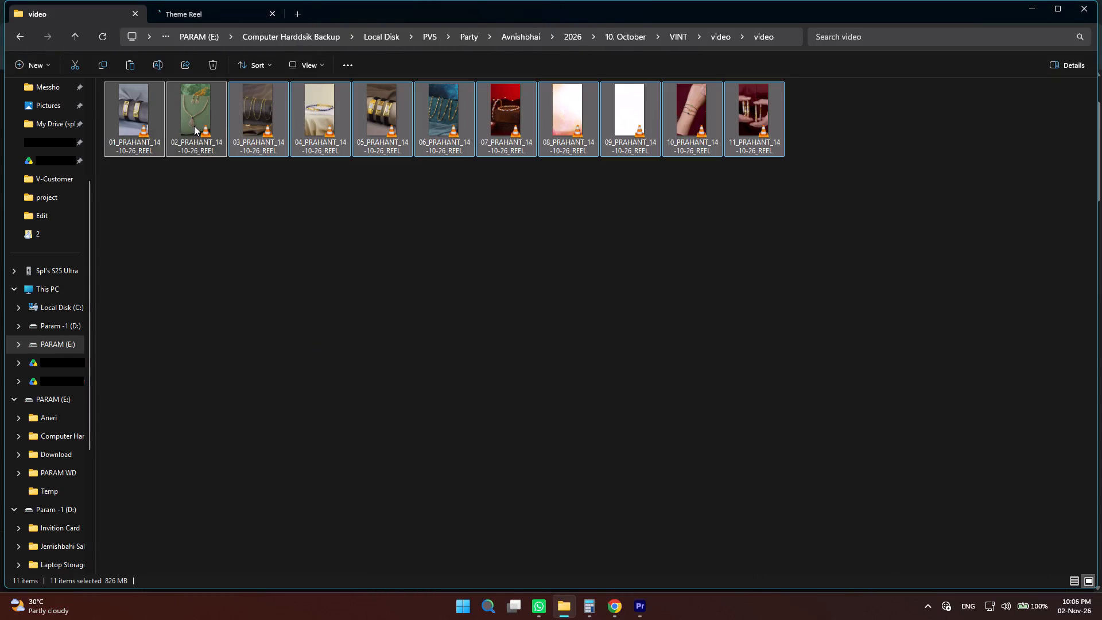
key("ctrl+x")
key("BackSpace")
key("ctrl+v")
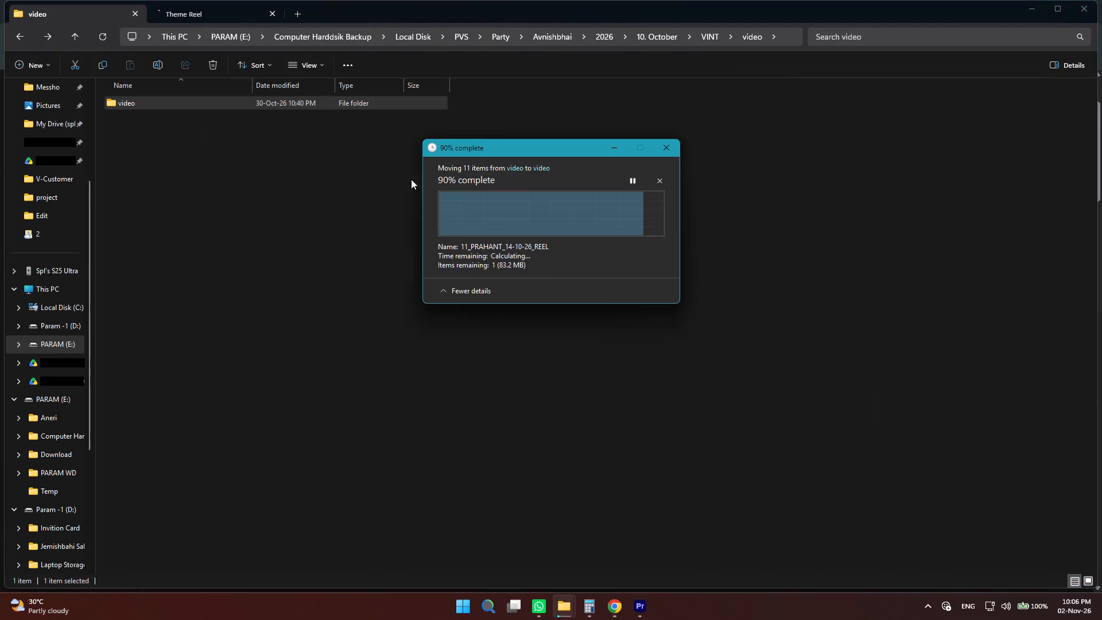
left_click(641, 612)
left_click(640, 612)
left_click(568, 604)
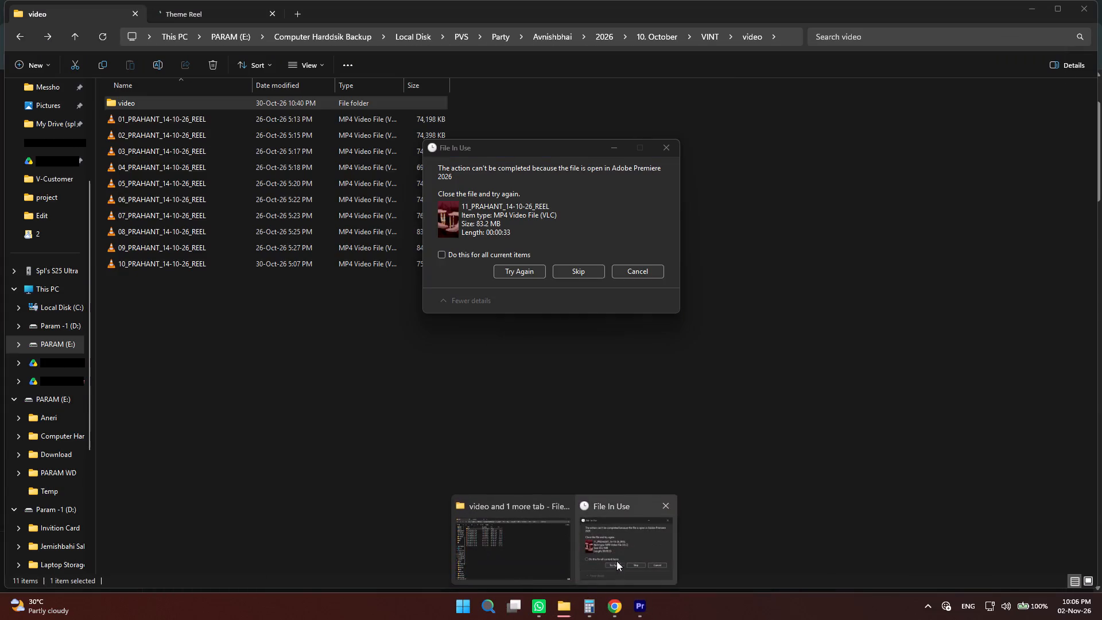
left_click(617, 554)
left_click(511, 259)
left_click(513, 262)
left_click(515, 268)
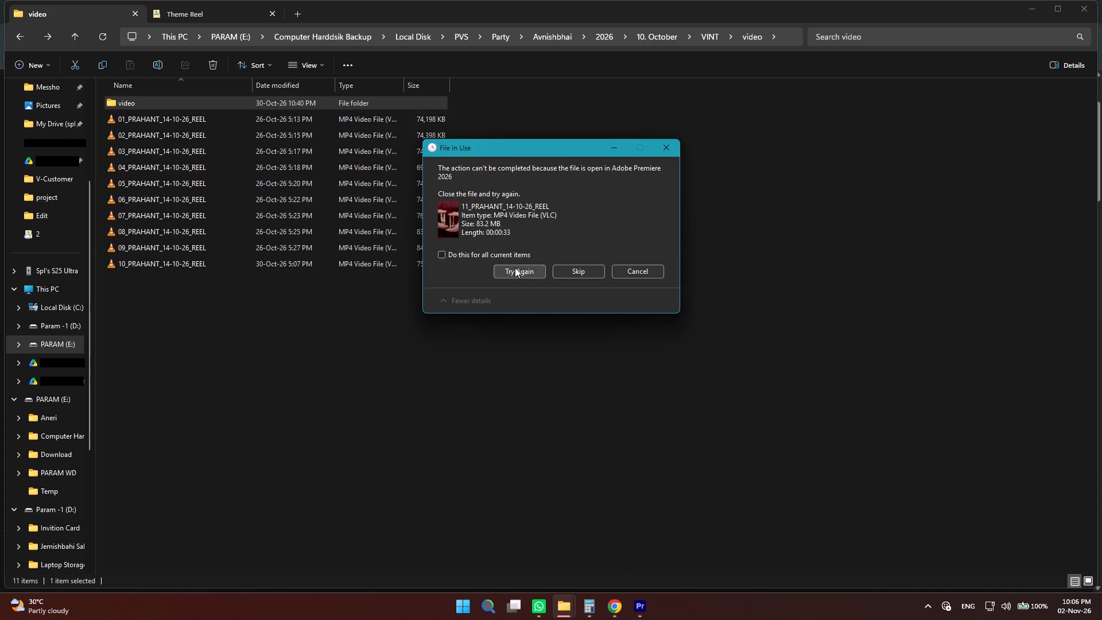
left_click(591, 270)
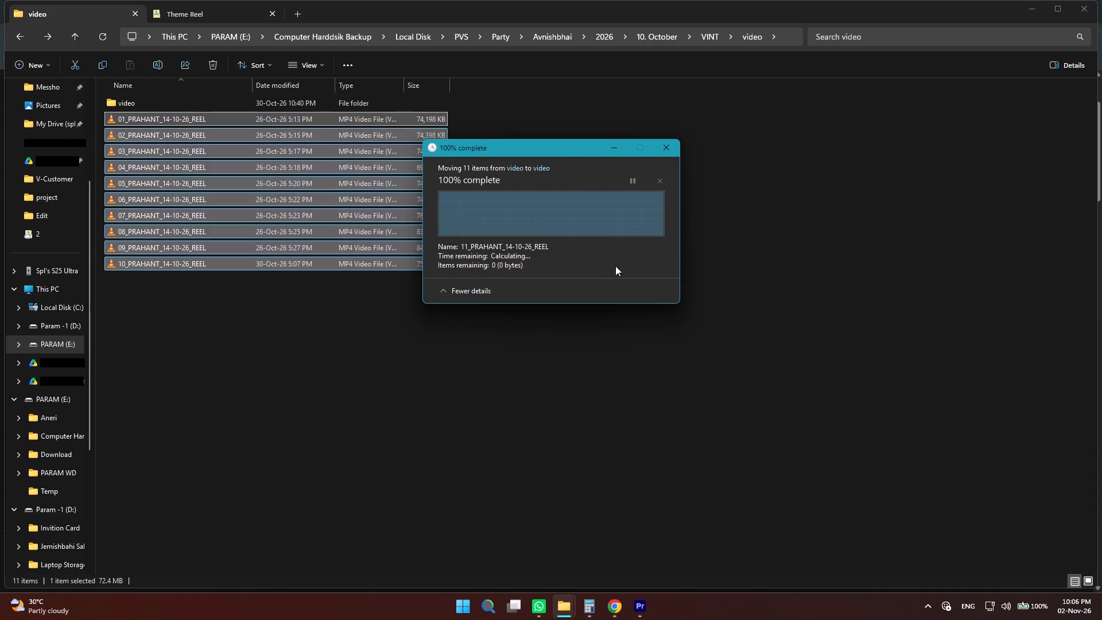
left_click(708, 397)
Go back to the local 10. October folder and open Nupoor > Theme Reel.
left_click(20, 33)
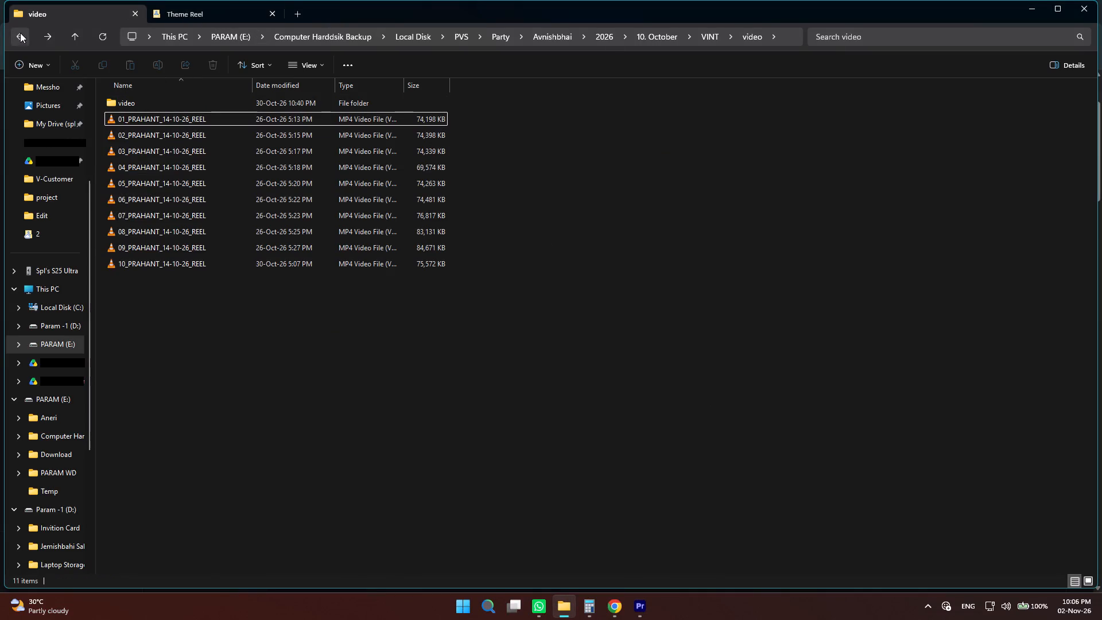
left_click(21, 33)
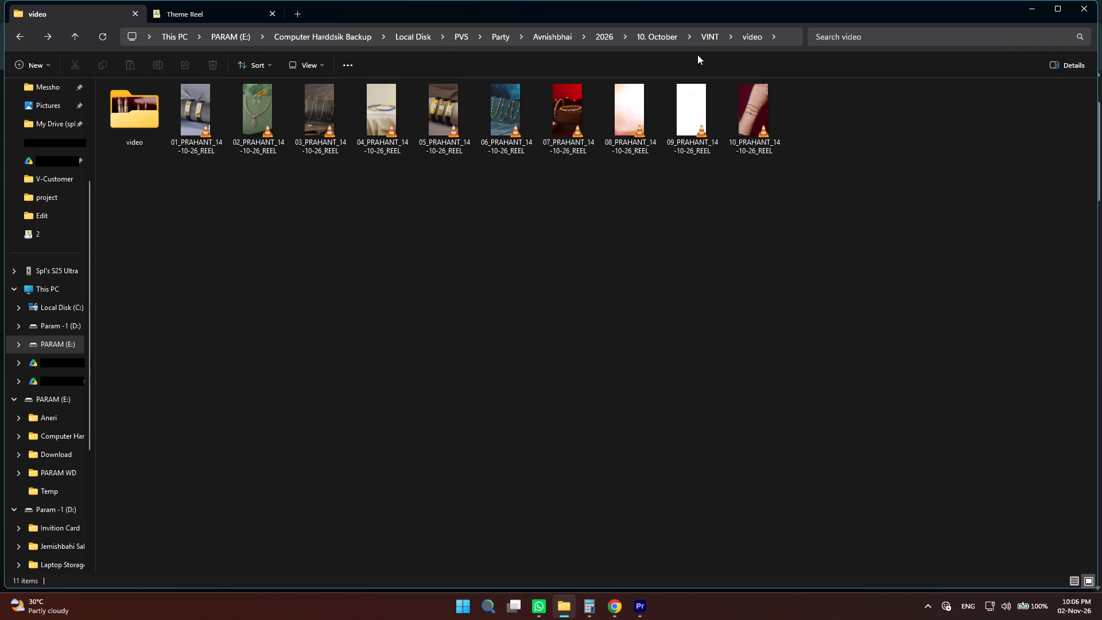
left_click(701, 229)
left_click(655, 30)
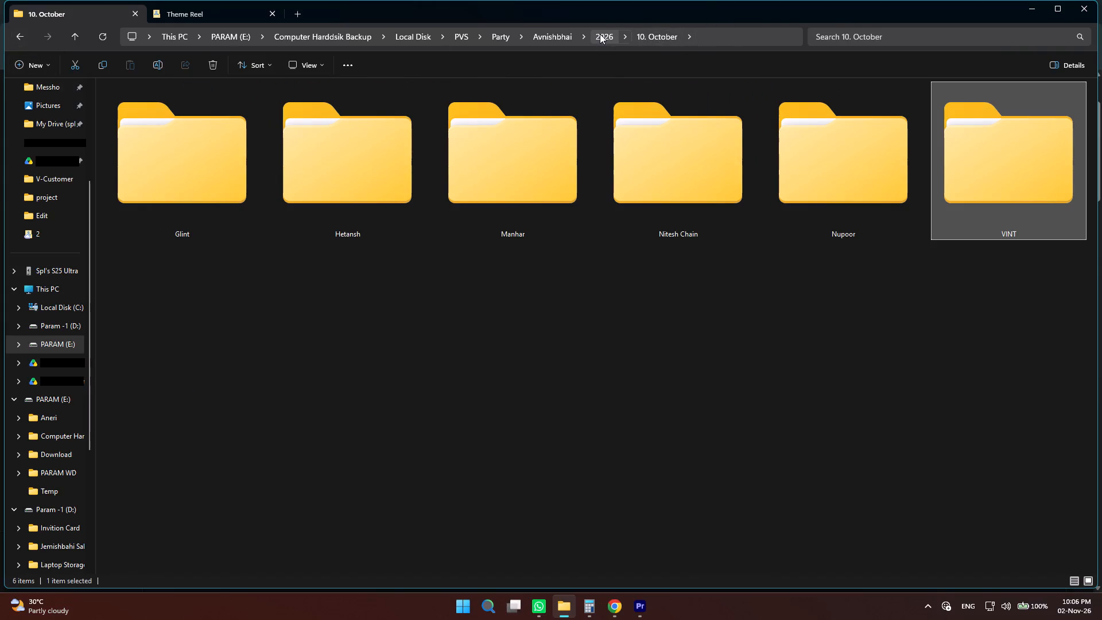
double_click(839, 150)
double_click(701, 177)
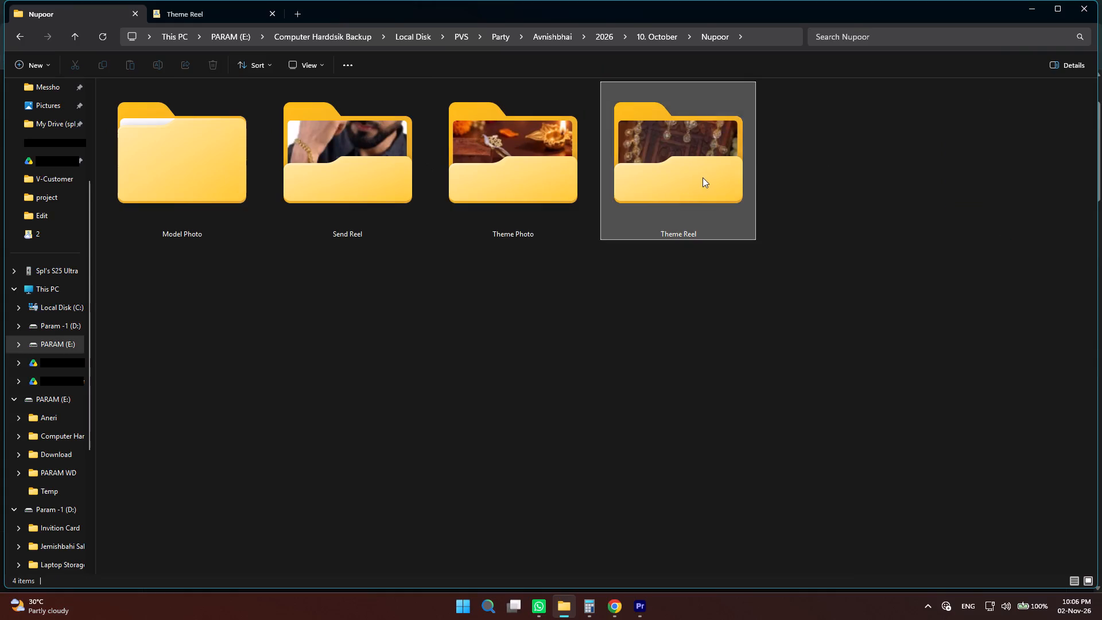
left_click(703, 269)
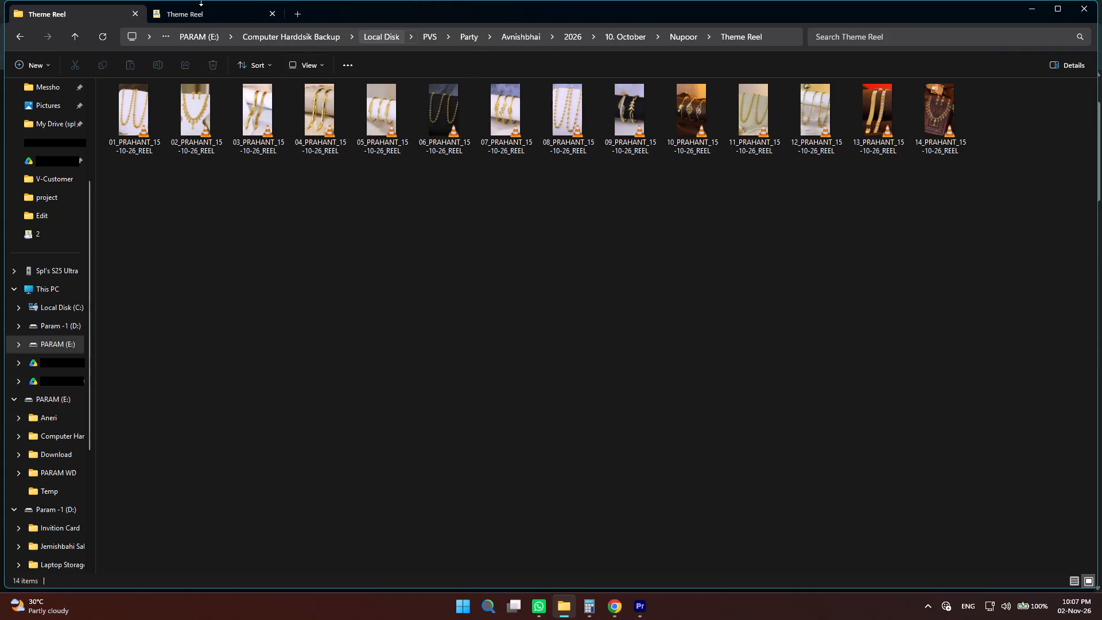
Copy reels 15 to 18 from the OneDrive_1_11-2-2026 archive in Downloads > Compressed into the local Nupoor > Theme Reel folder, using a new Explorer tab.
left_click(293, 11)
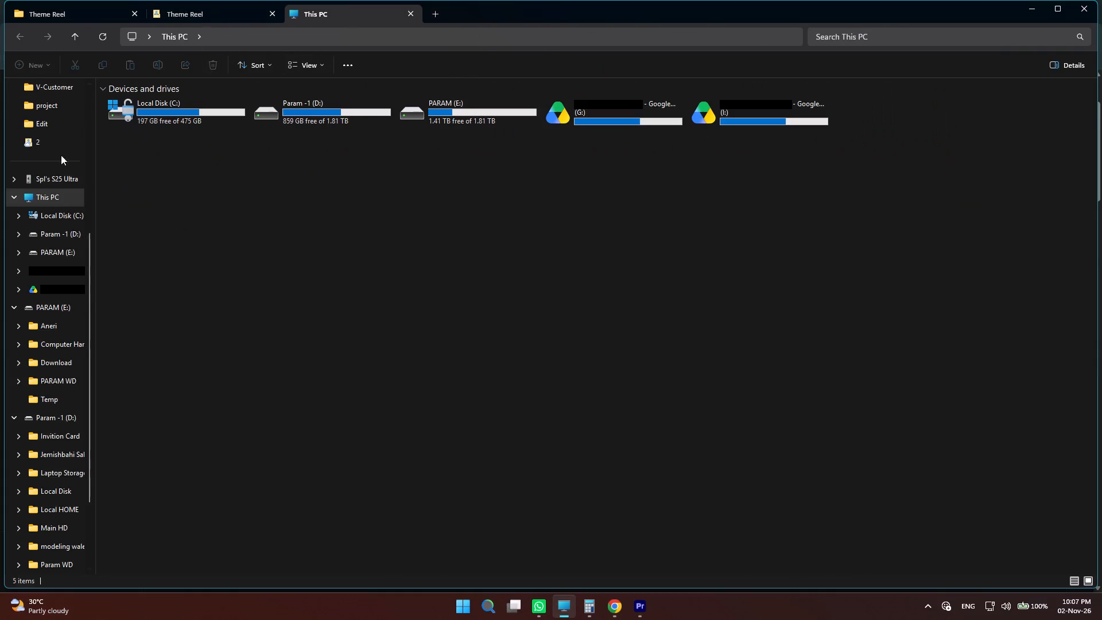
scroll(53, 274, "up", 1)
scroll(51, 270, "down", 6)
scroll(51, 270, "up", 6)
left_click(44, 167)
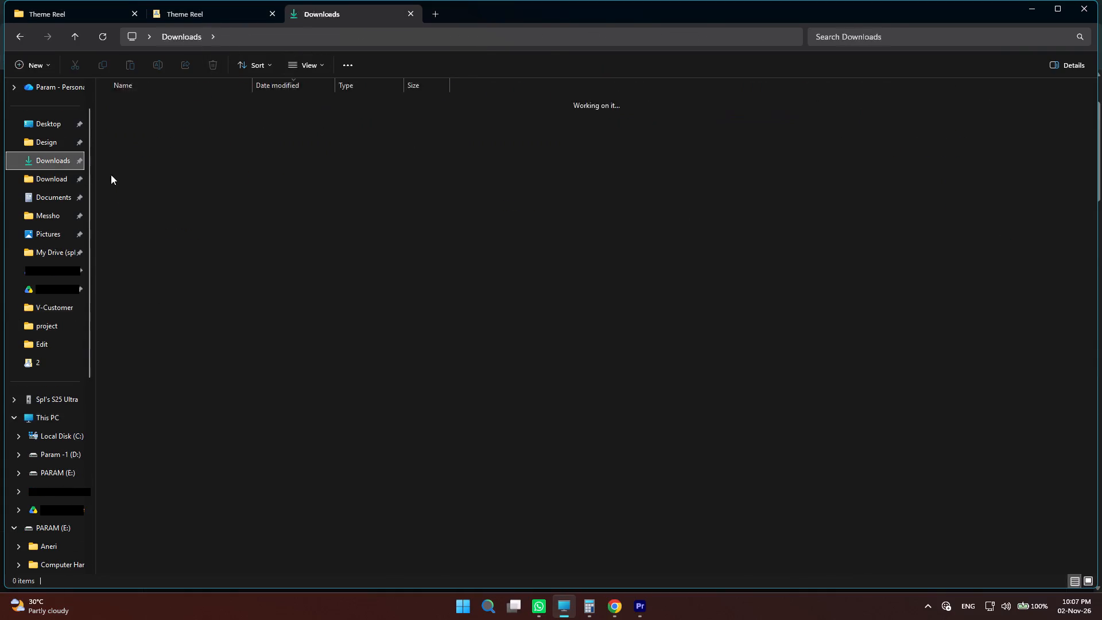
double_click(185, 133)
left_click(180, 140)
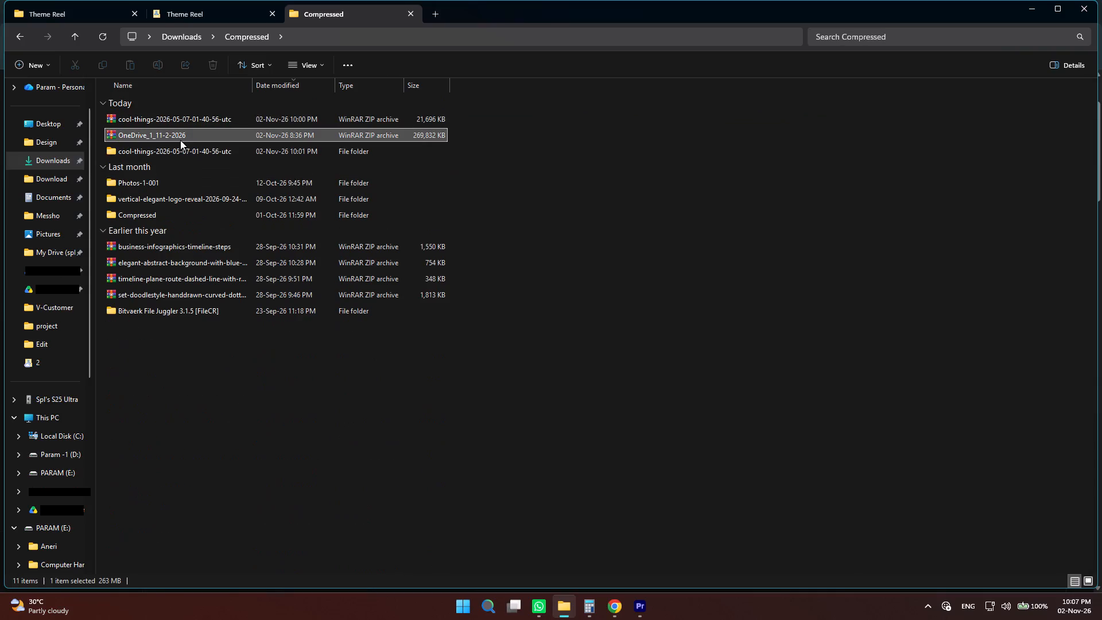
double_click(180, 137)
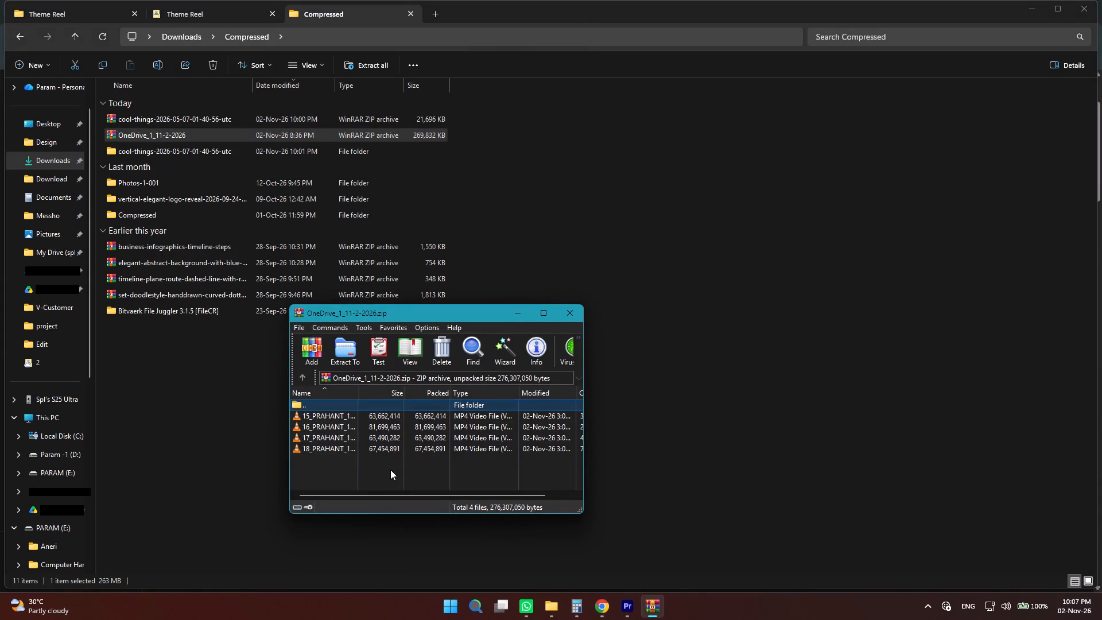
left_click_drag(389, 471, 328, 418)
key("ctrl+c")
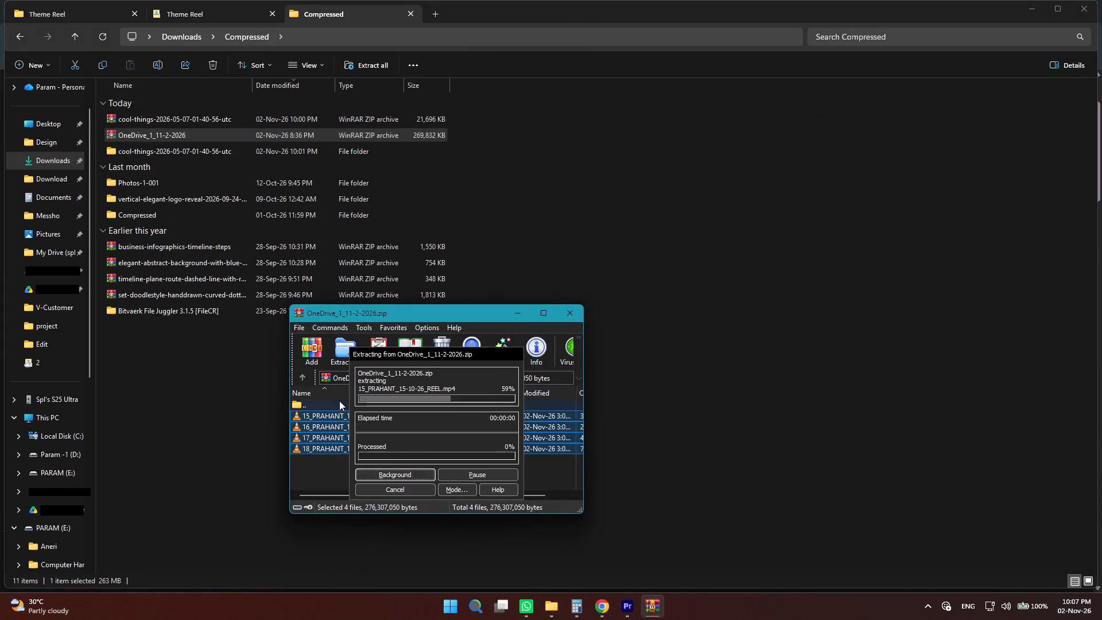
left_click(205, 6)
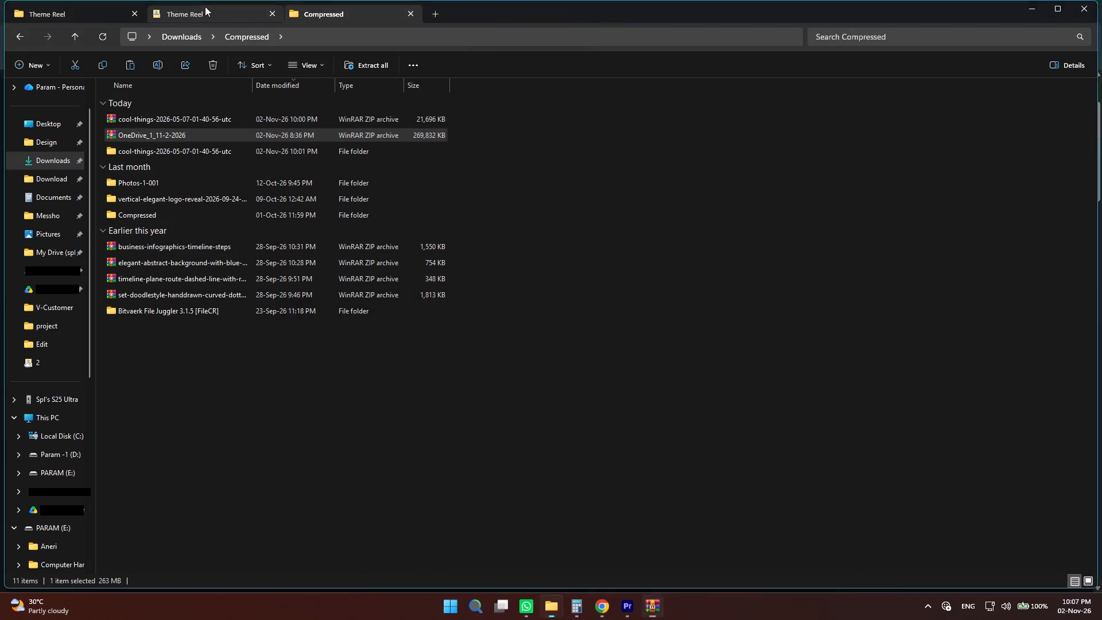
left_click(87, 9)
left_click(516, 327)
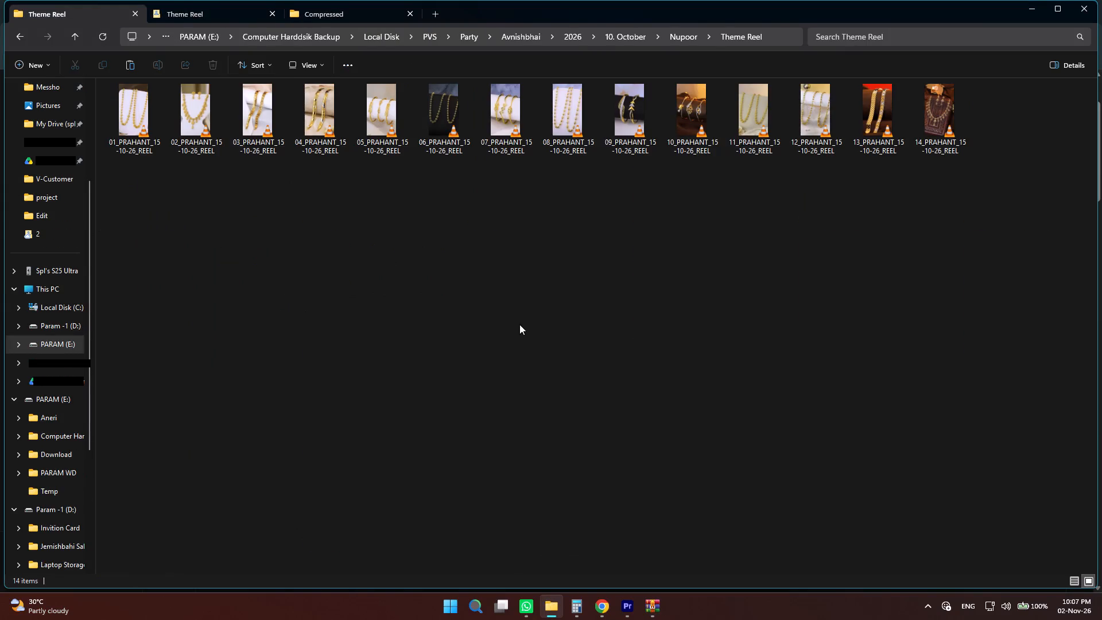
key("ctrl+v")
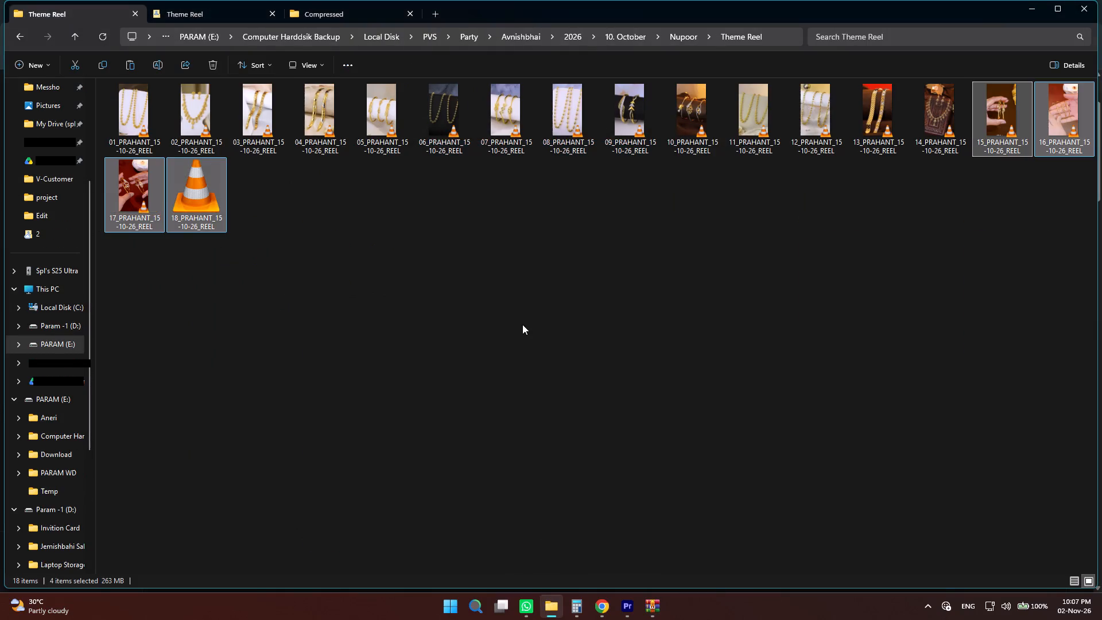
Display the Nupoor Theme Reel files as extra large icons.
left_click(522, 338)
key("ctrl+shift+1")
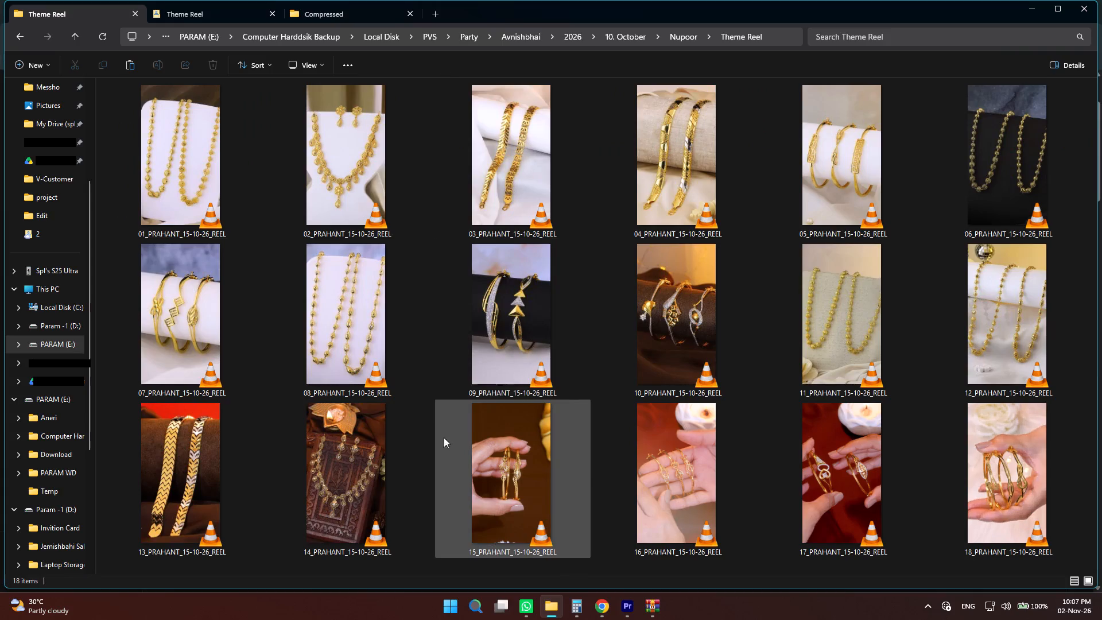
Play reel 15 full screen in VLC, skip through it to examine the bracelet footage, and close the player.
scroll(444, 431, "down", 4)
double_click(562, 462)
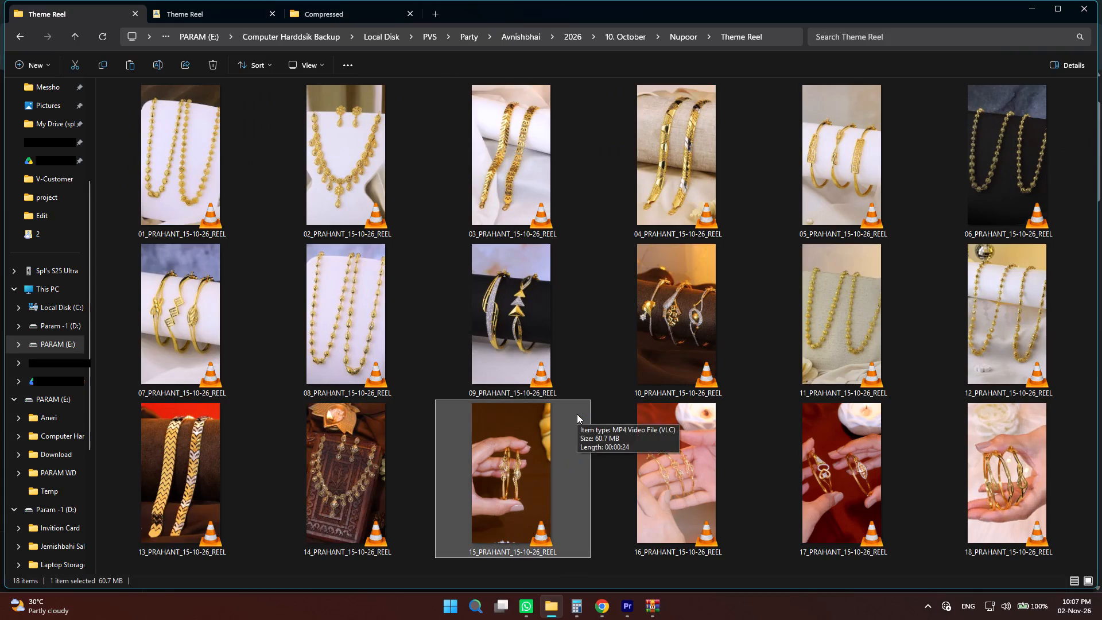
double_click(500, 518)
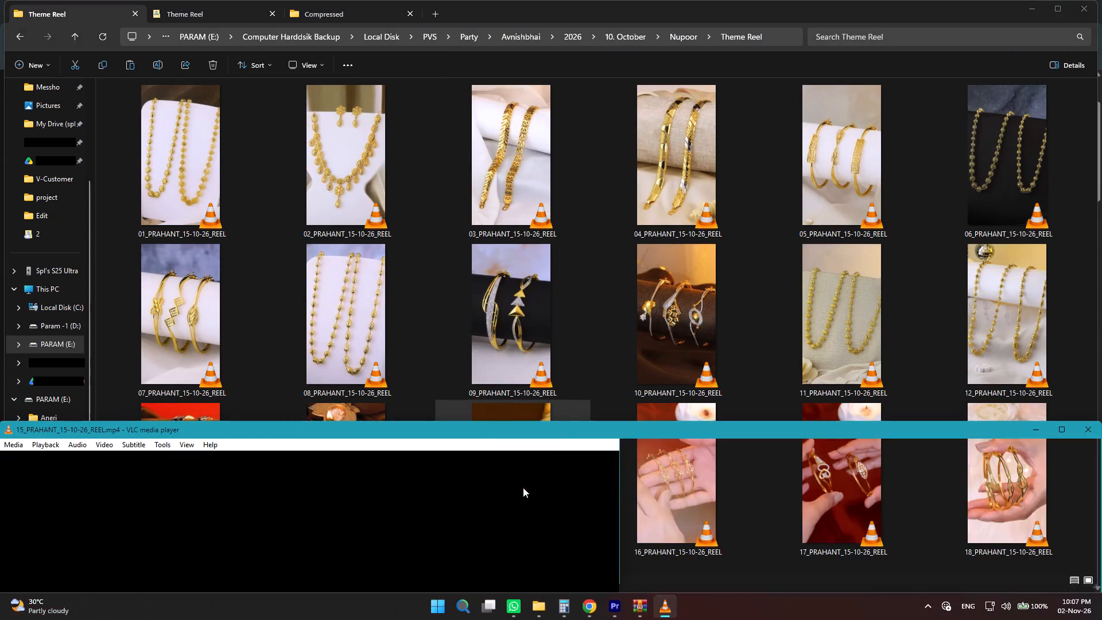
double_click(492, 505)
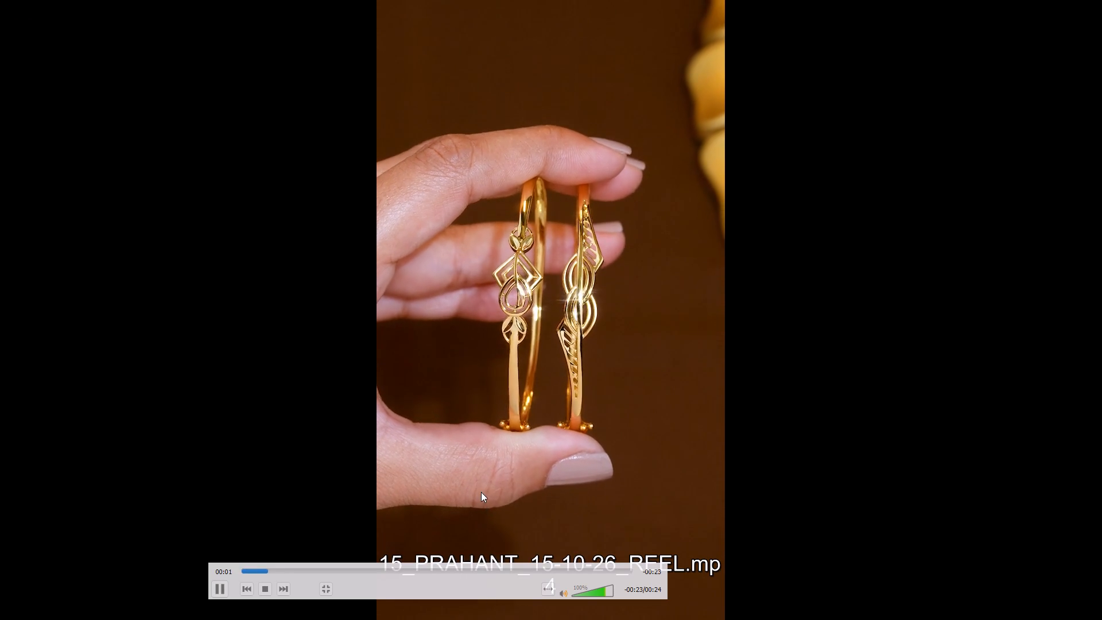
left_click(436, 570)
left_click(496, 569)
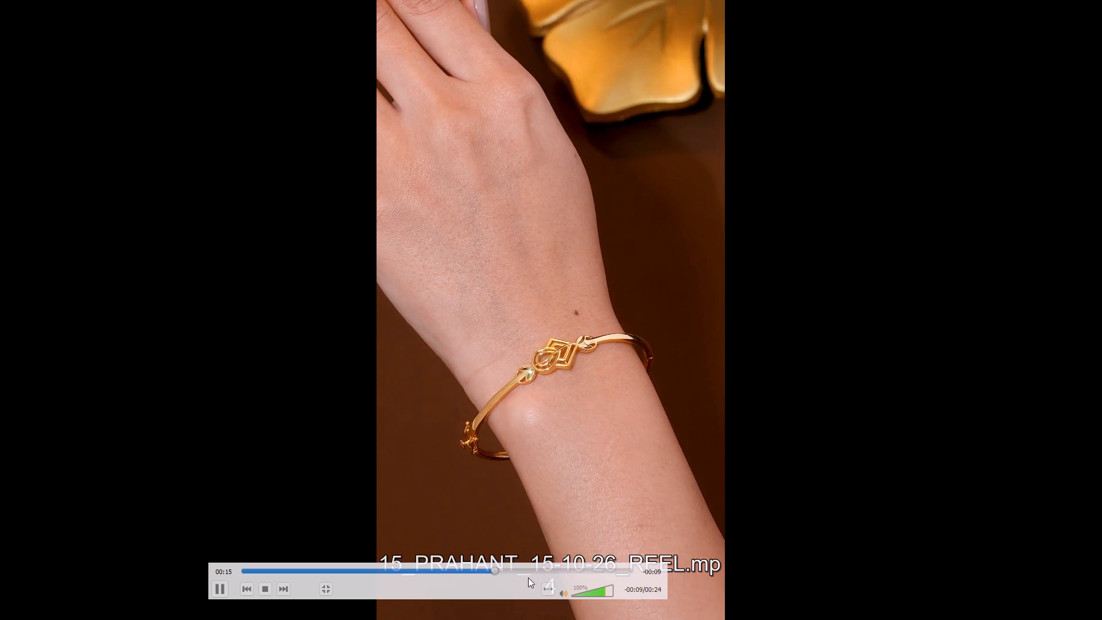
left_click(548, 563)
left_click(568, 568)
left_click(591, 564)
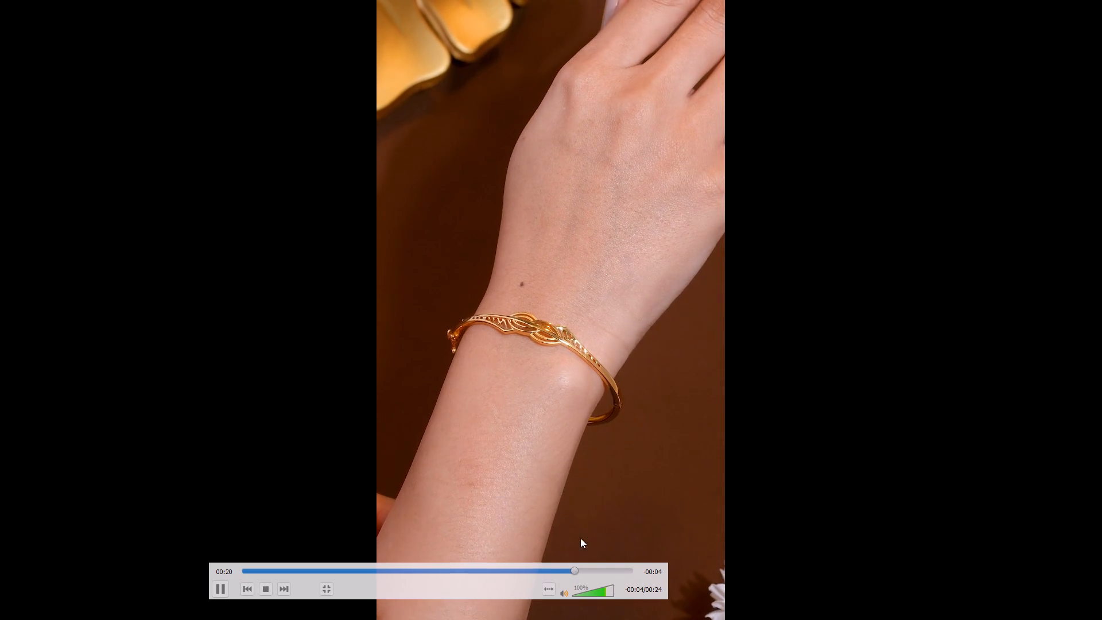
left_click(613, 568)
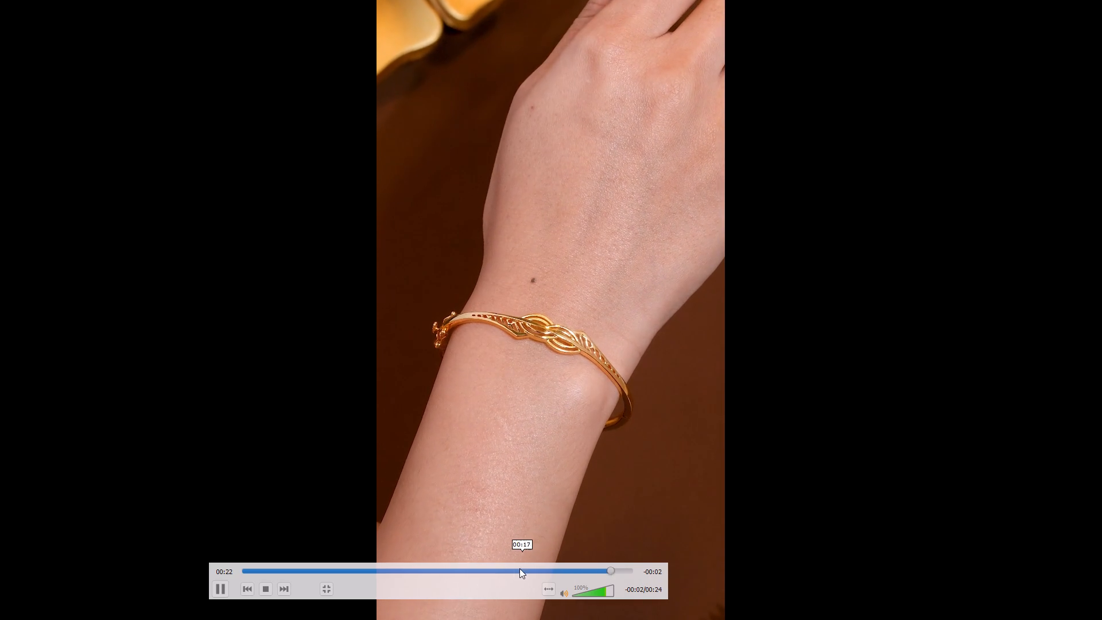
left_click(513, 568)
left_click(473, 567)
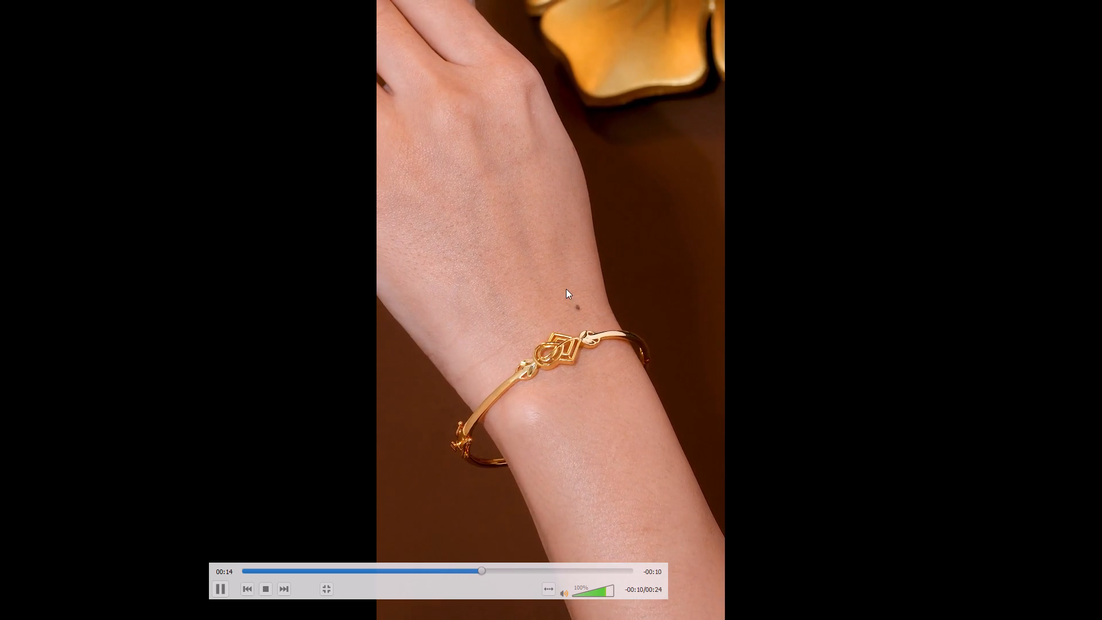
double_click(567, 272)
scroll(777, 293, "down", 4)
scroll(777, 293, "up", 1)
scroll(776, 294, "down", 2)
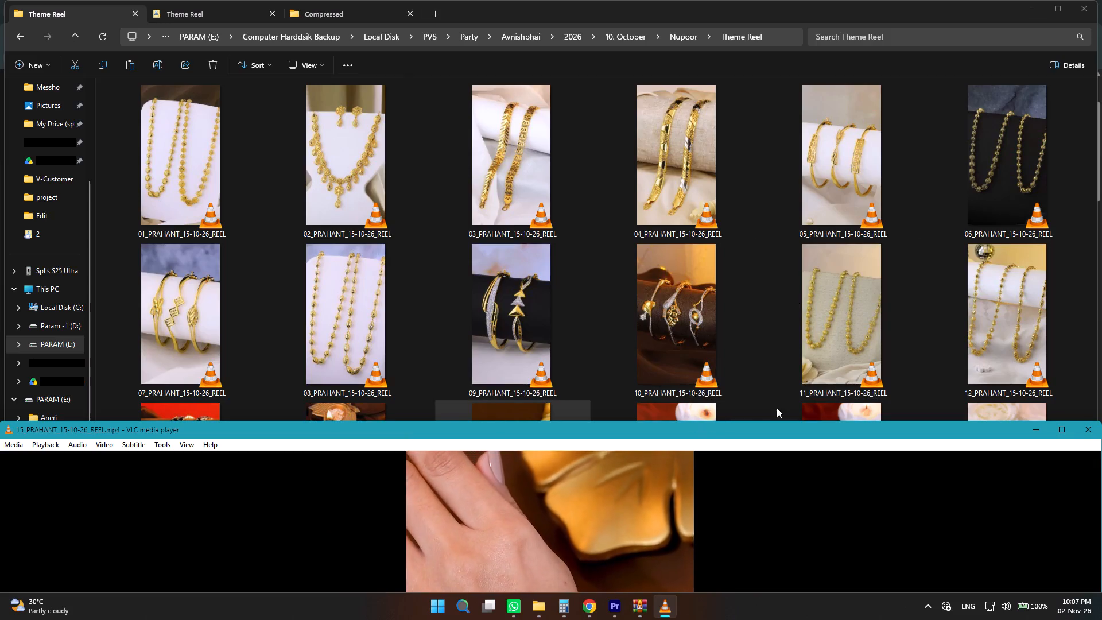
left_click(1082, 428)
Play reel 16 full screen in VLC, skip ahead to examine the later bracelet footage, and close the player.
double_click(692, 413)
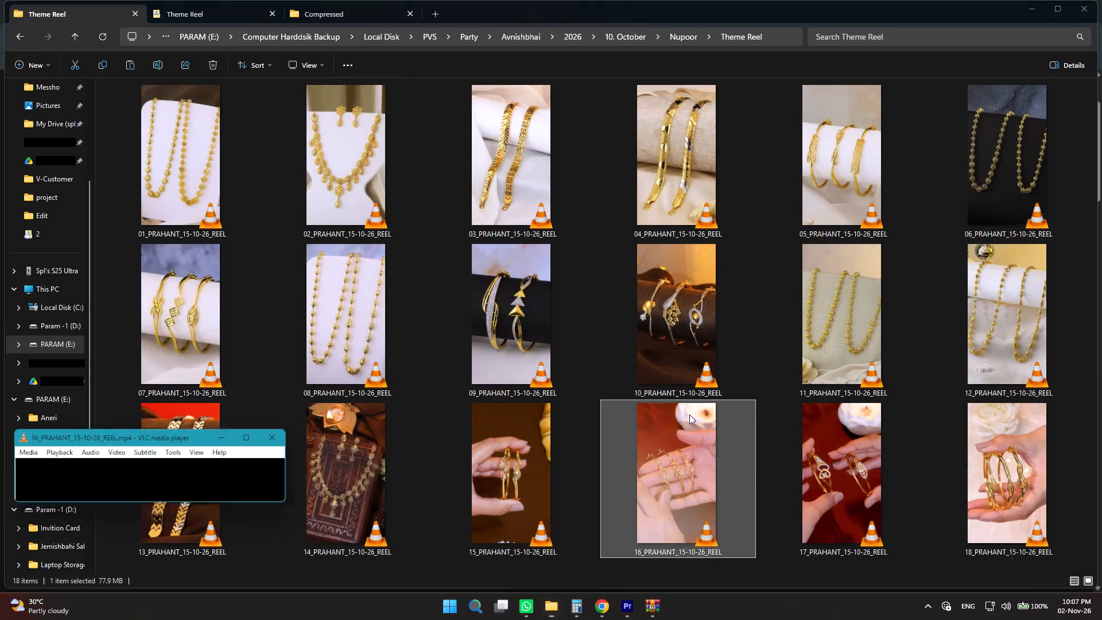
double_click(514, 483)
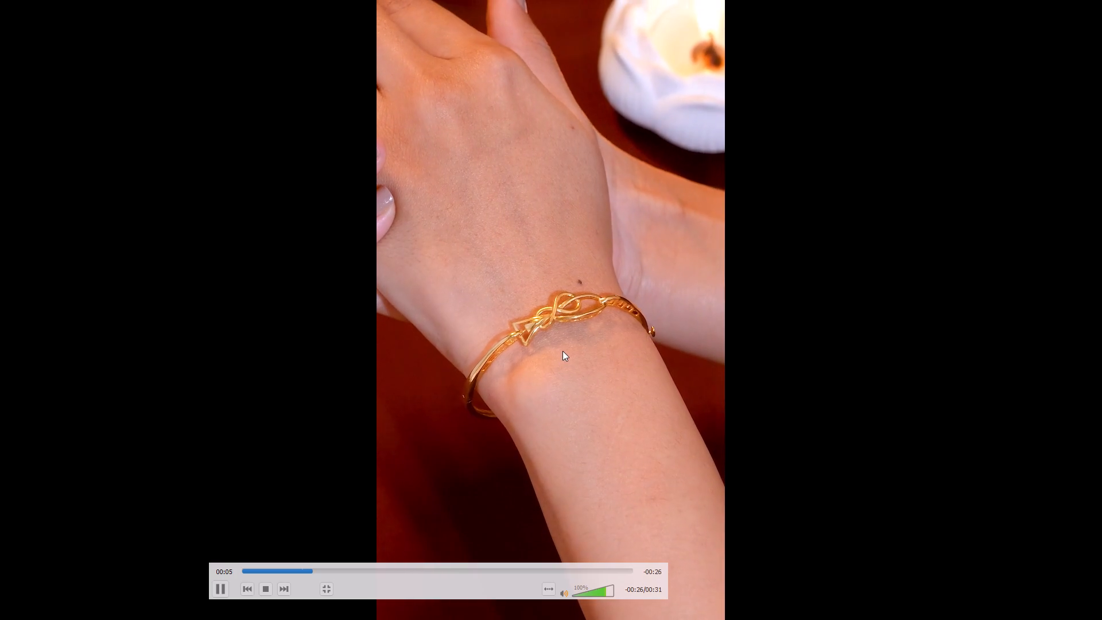
left_click(538, 567)
double_click(567, 358)
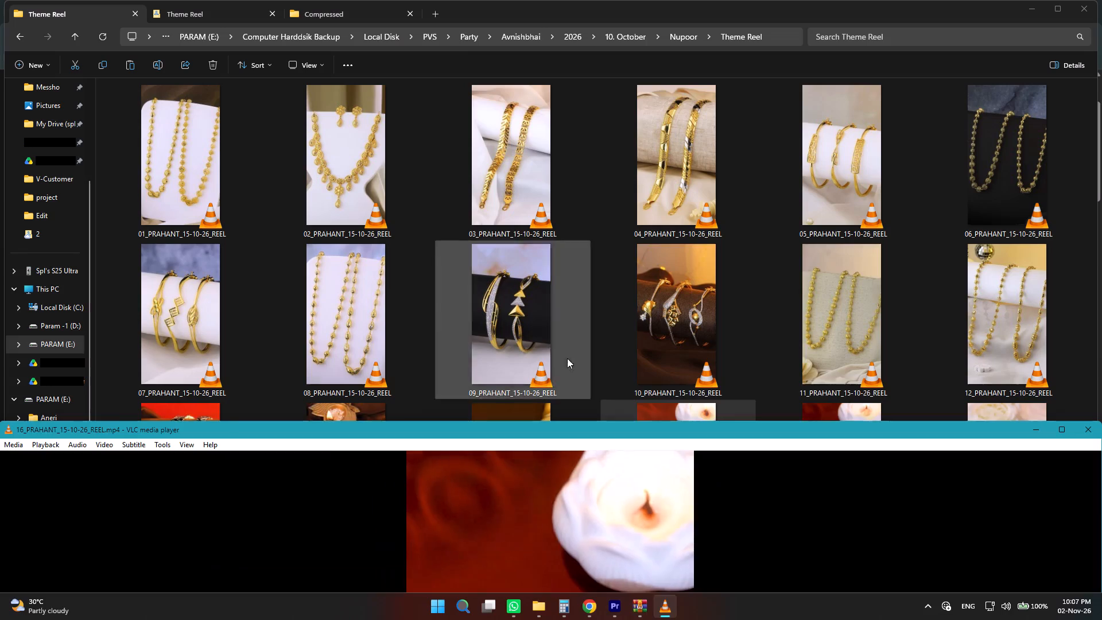
left_click(1089, 431)
Play reel 17 full screen in VLC to examine the bracelet footage, and close the player.
scroll(606, 343, "down", 4)
double_click(843, 449)
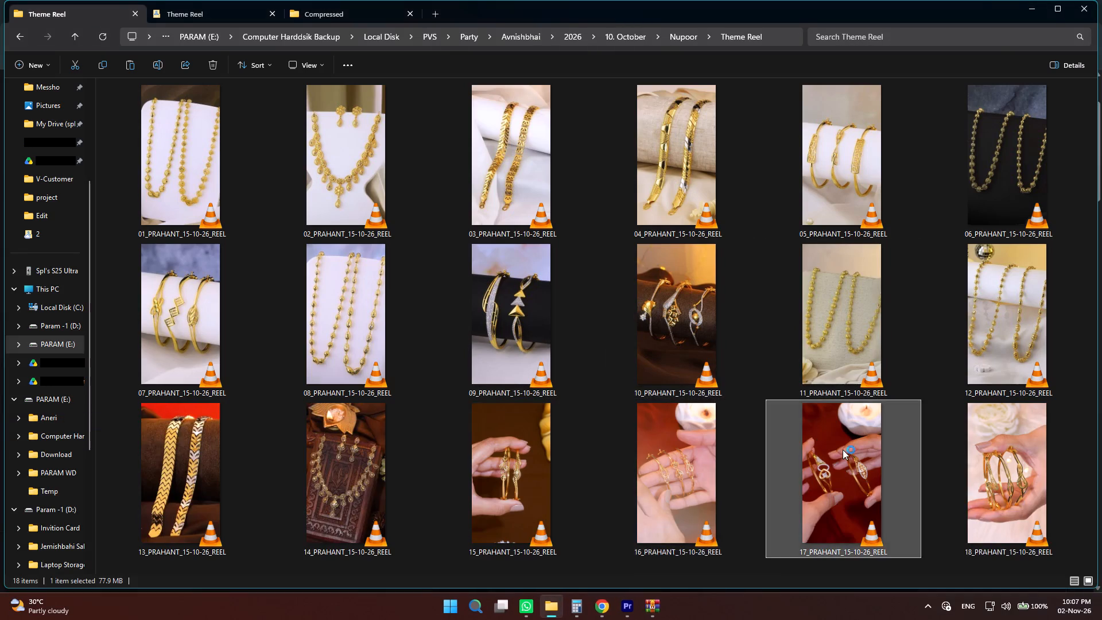
double_click(396, 518)
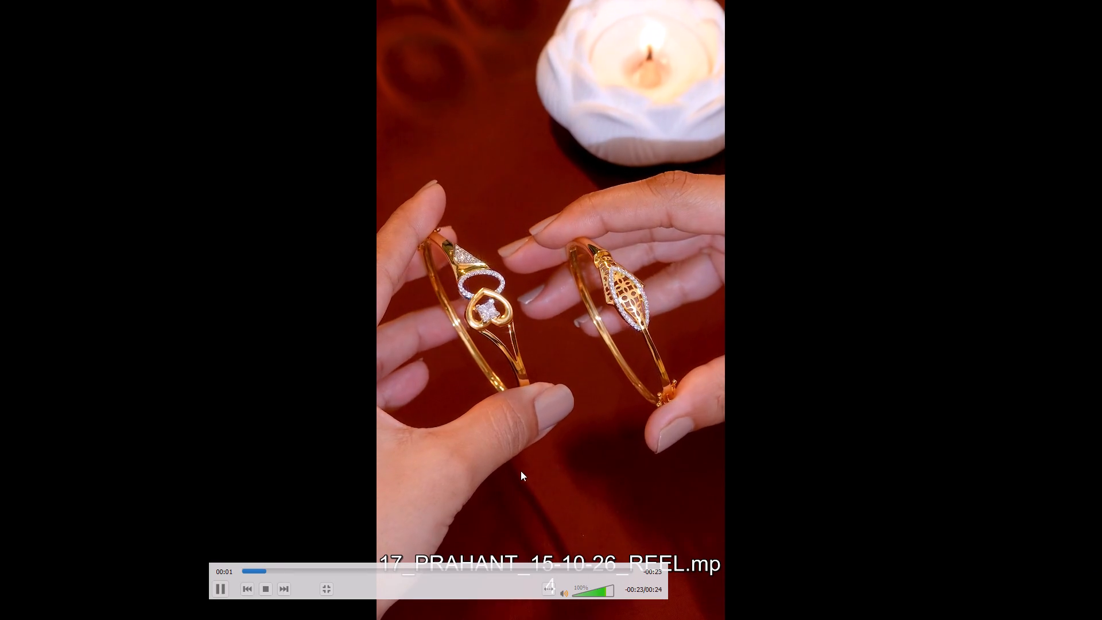
left_click(529, 294)
double_click(555, 306)
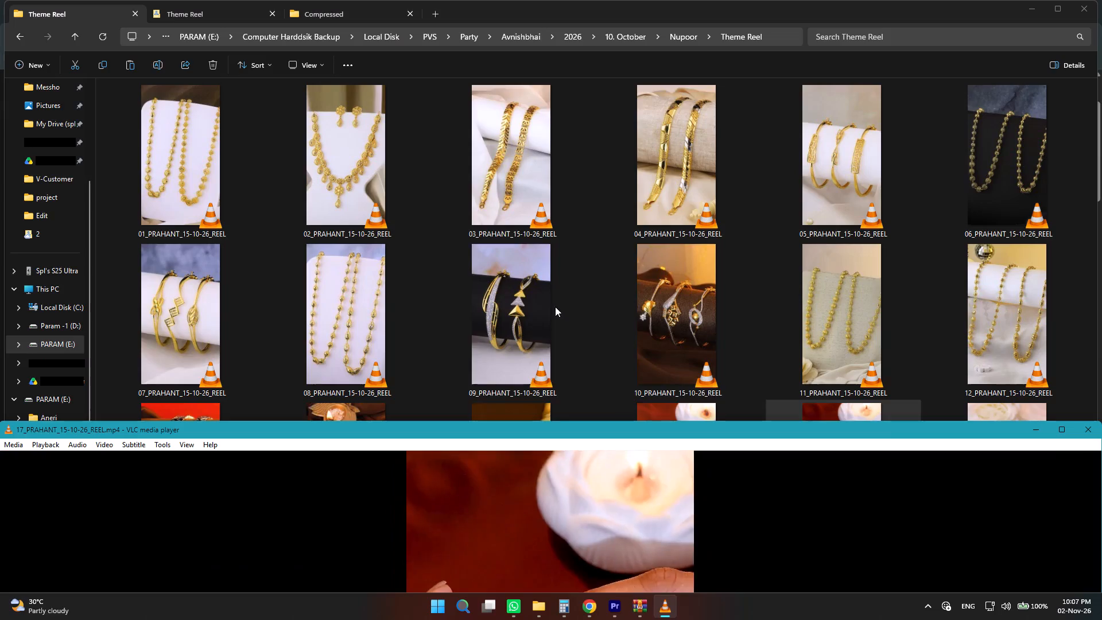
left_click(1088, 434)
Play reel 18 full screen in VLC, skip through it to examine the bracelet footage, and close the player.
double_click(1007, 466)
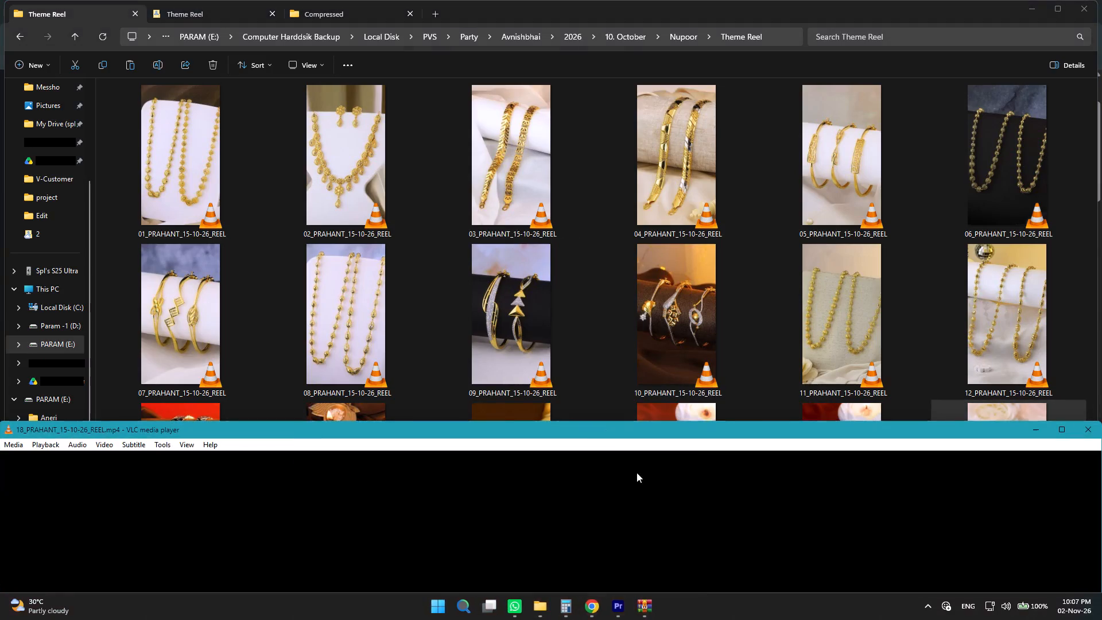
double_click(457, 475)
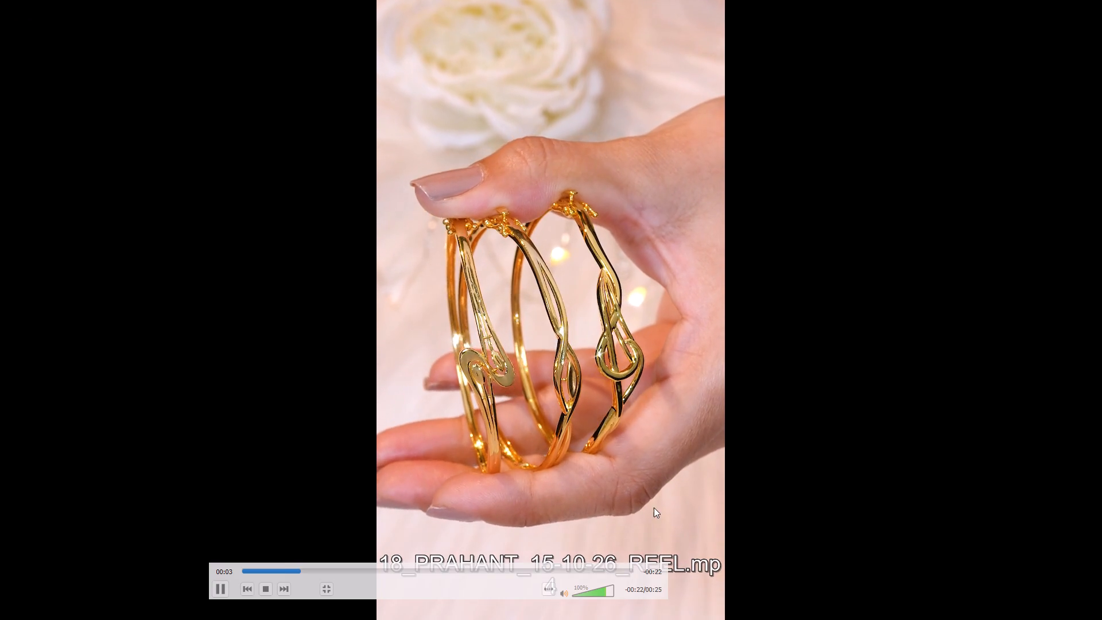
left_click(418, 576)
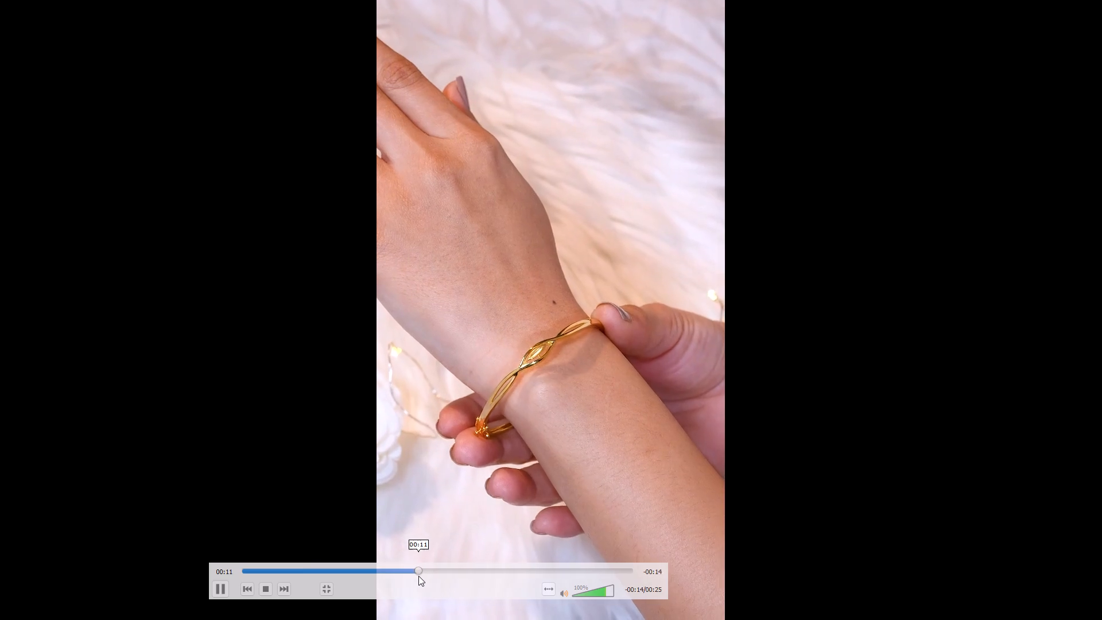
left_click(475, 575)
left_click(542, 575)
double_click(545, 366)
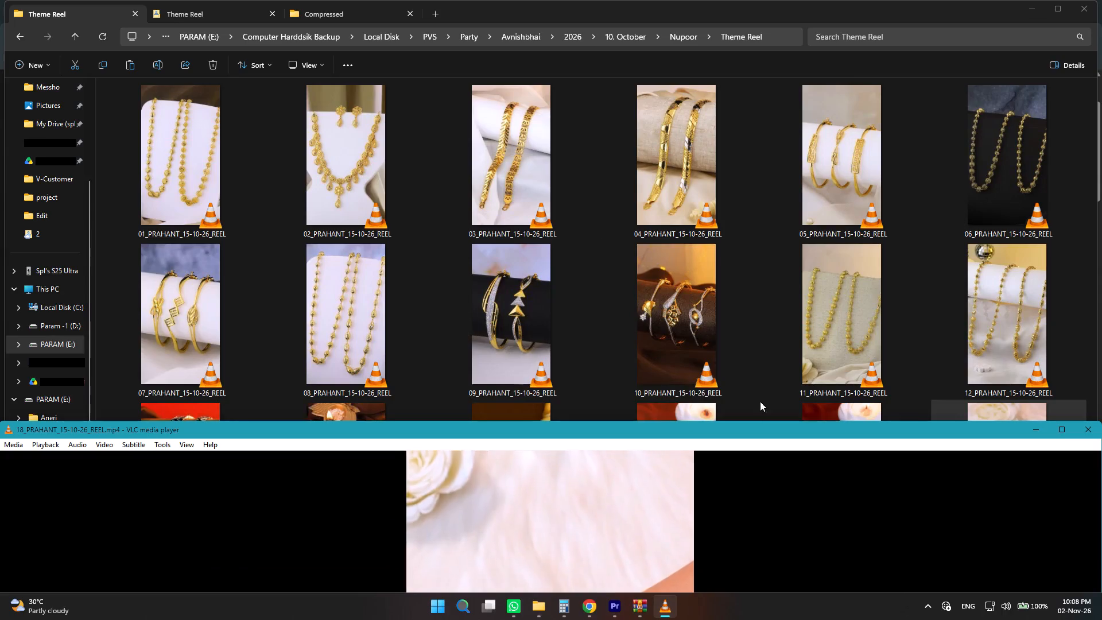
left_click(1091, 432)
Select reels 15 to 18 in the Nupoor Theme Reel folder and switch to Adobe Premiere.
scroll(961, 425, "down", 3)
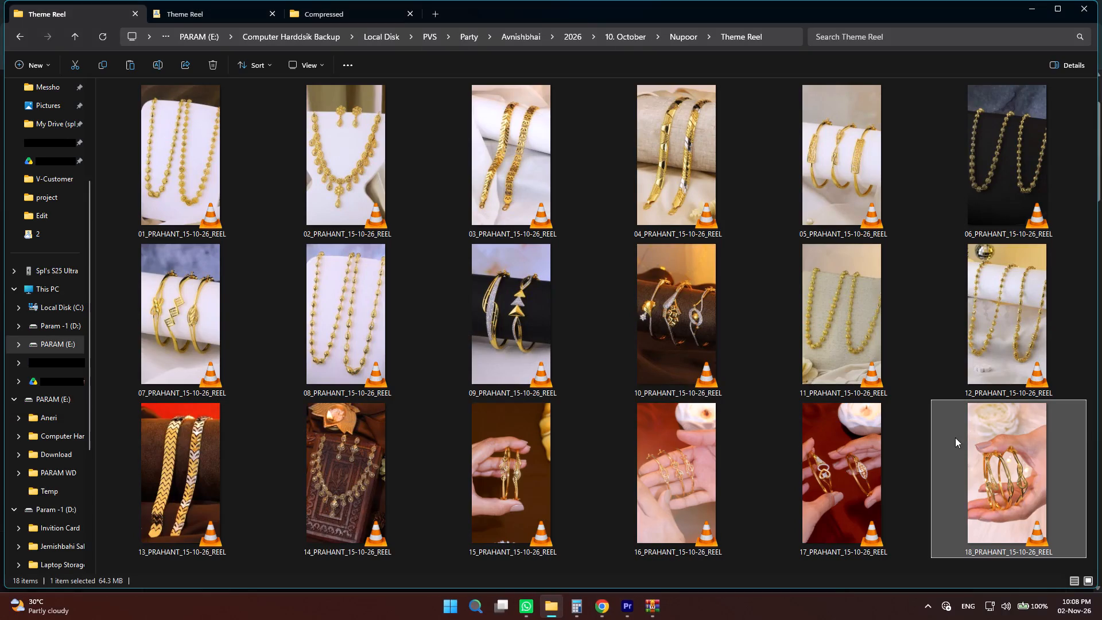
left_click(532, 454, "shift")
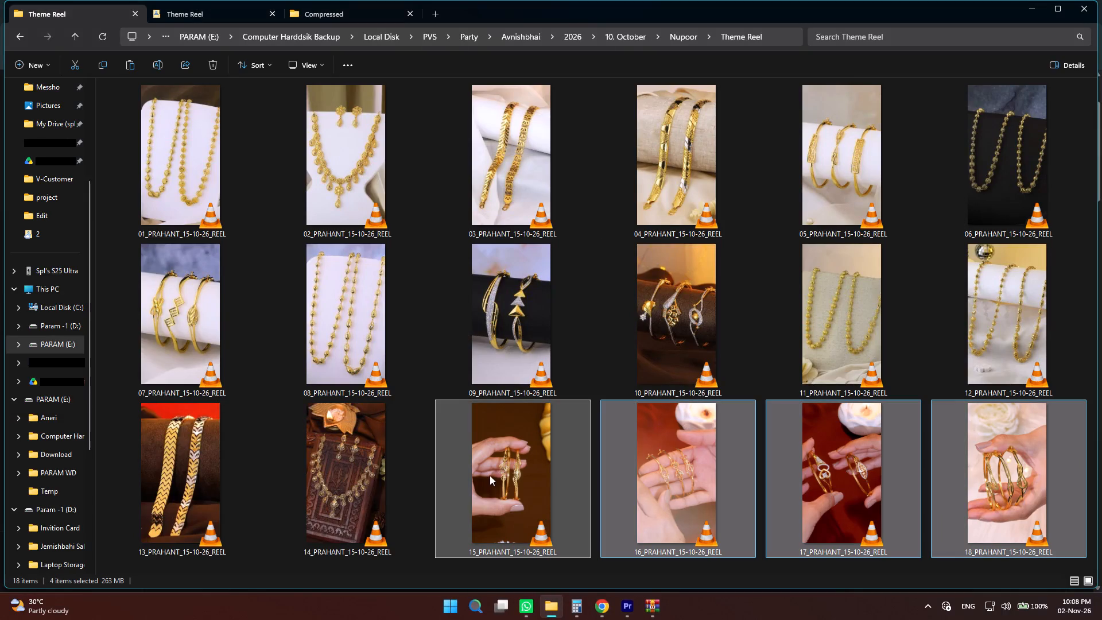
left_click(629, 600)
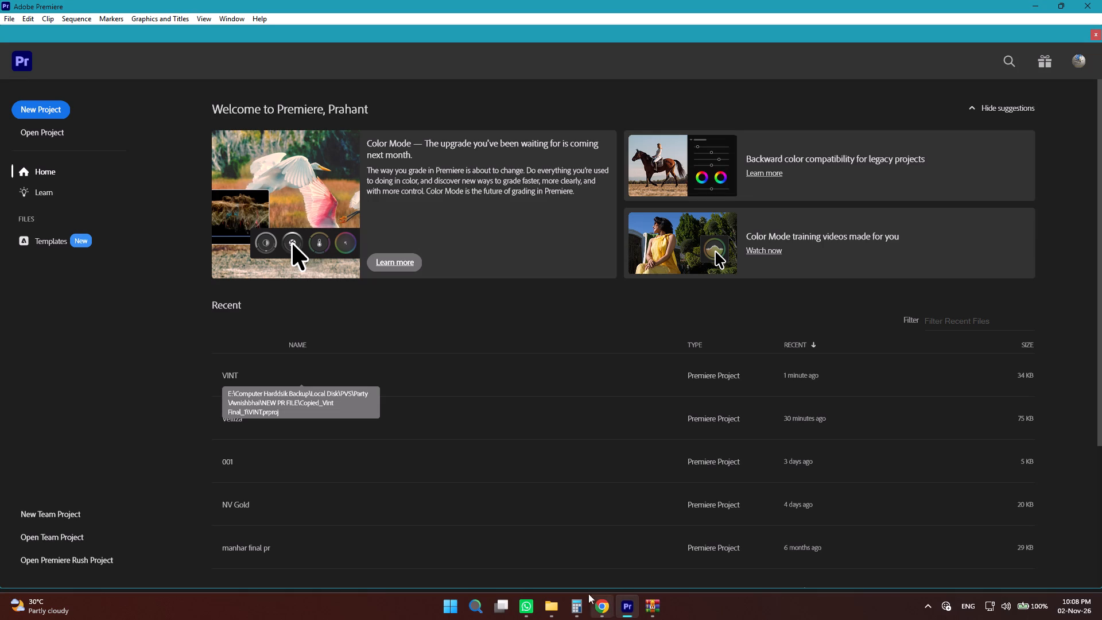
Close the OneDrive_1_11-2-2026.zip archive window.
key("alt+Tab")
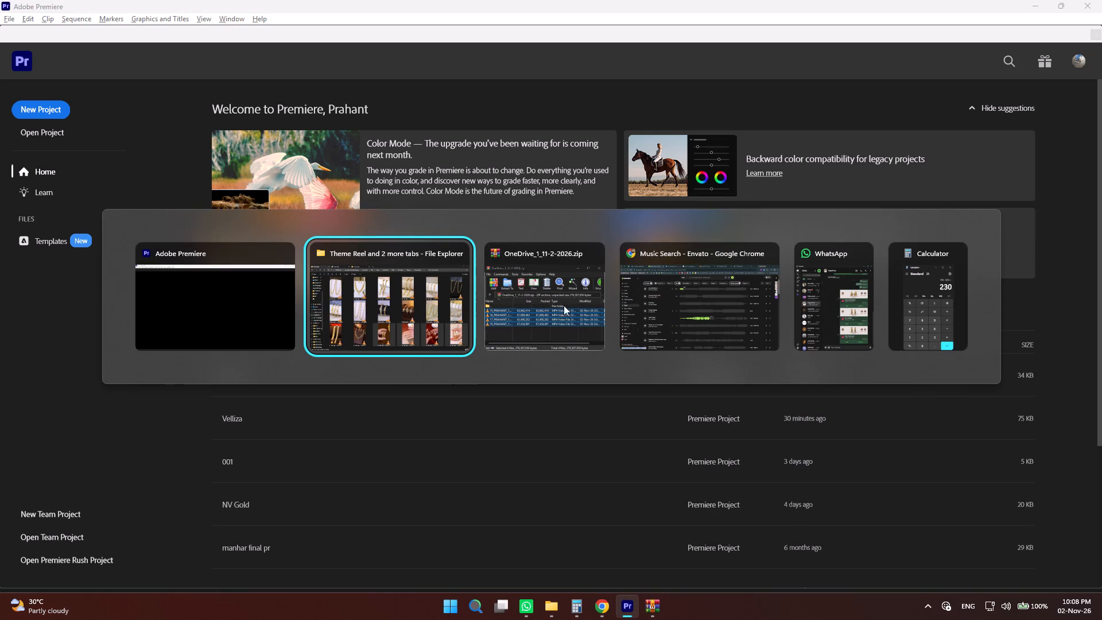
left_click(584, 254, "alt")
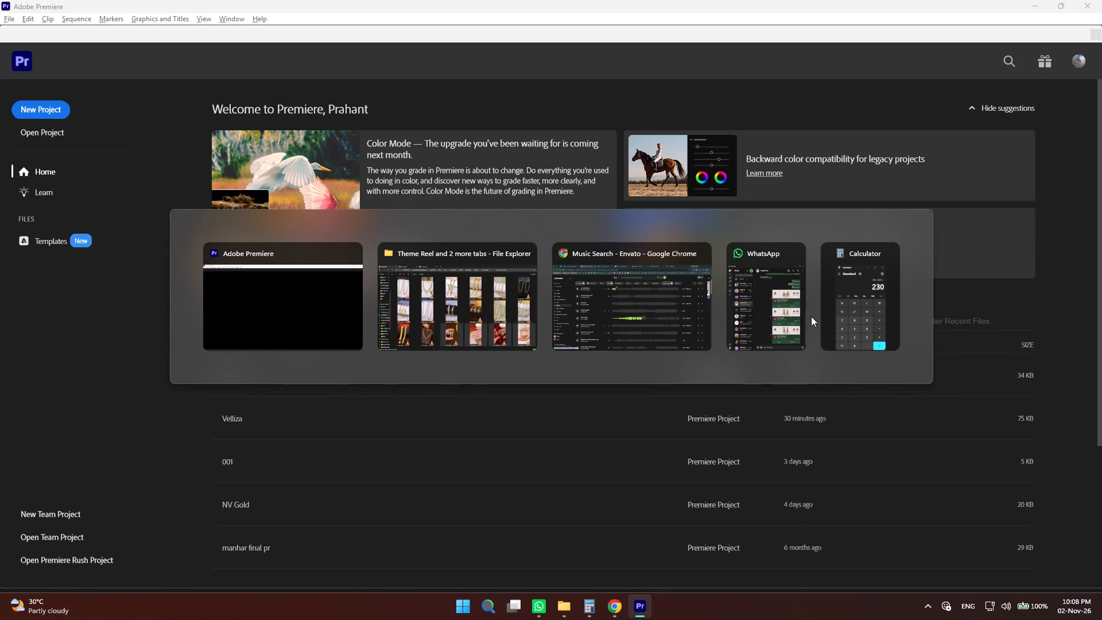
Switch to File Explorer and open the PARAM (E:) drive in a new tab.
left_click(445, 300, "alt")
left_click(437, 17)
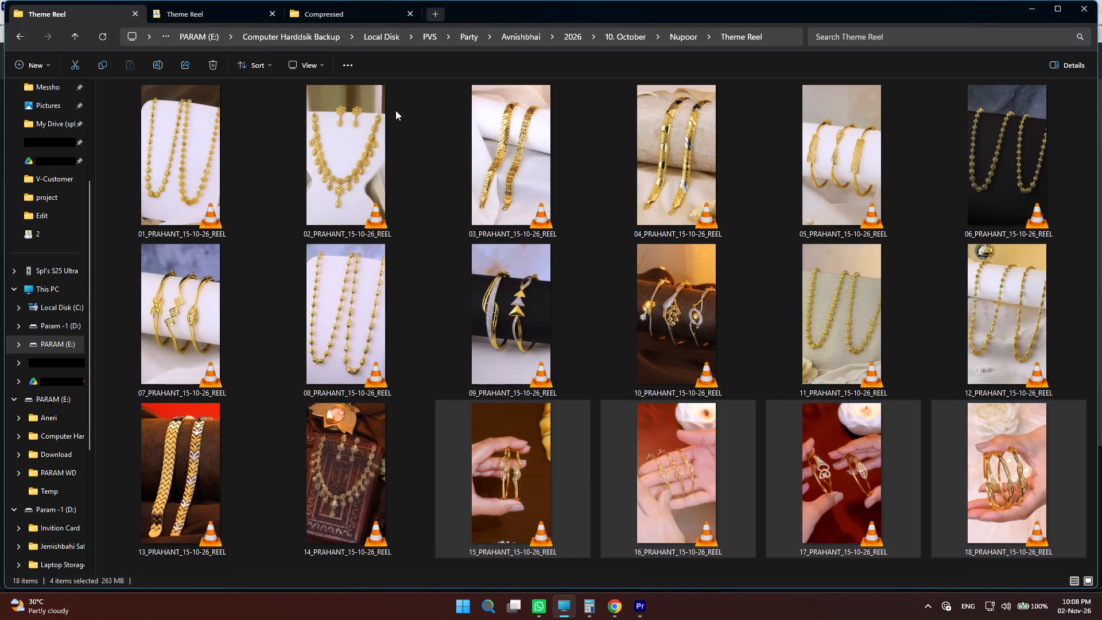
double_click(464, 115)
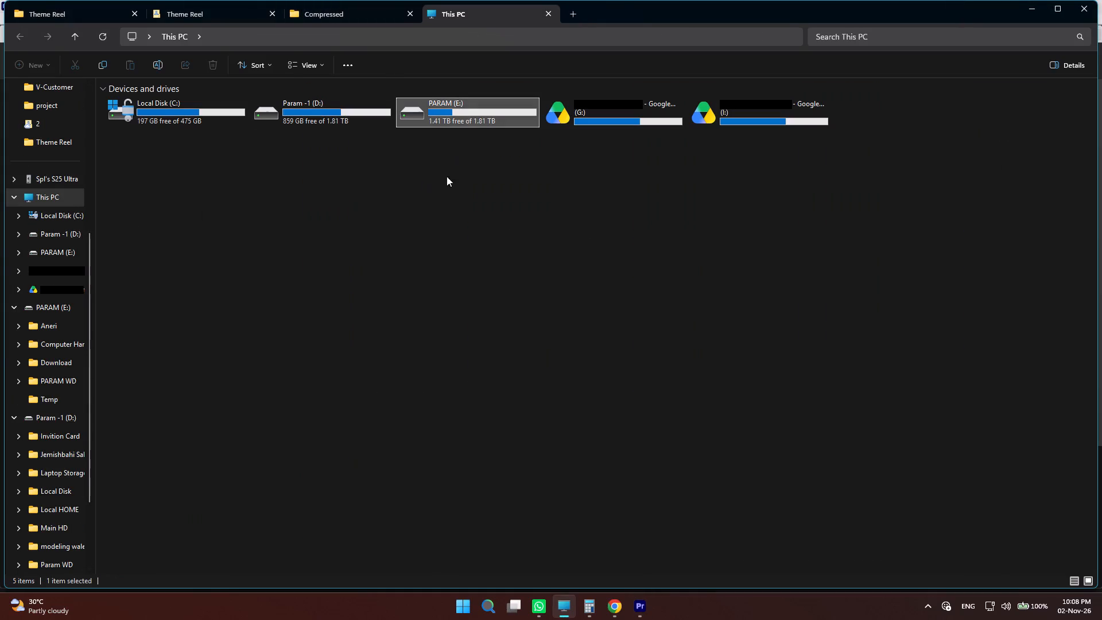
left_click(441, 281)
double_click(444, 116)
left_click(588, 309)
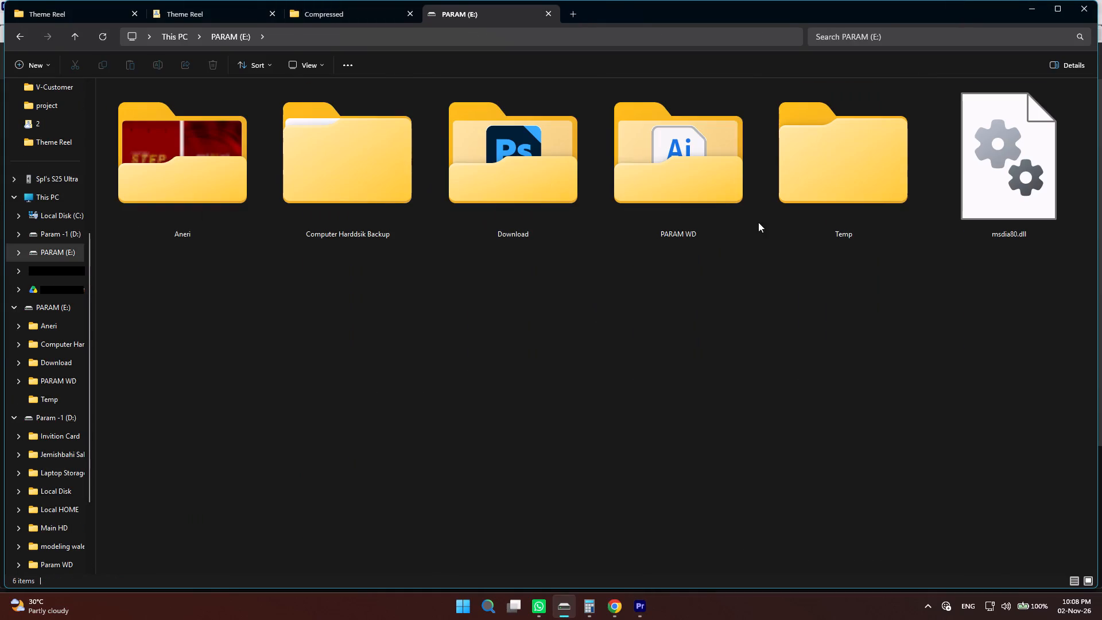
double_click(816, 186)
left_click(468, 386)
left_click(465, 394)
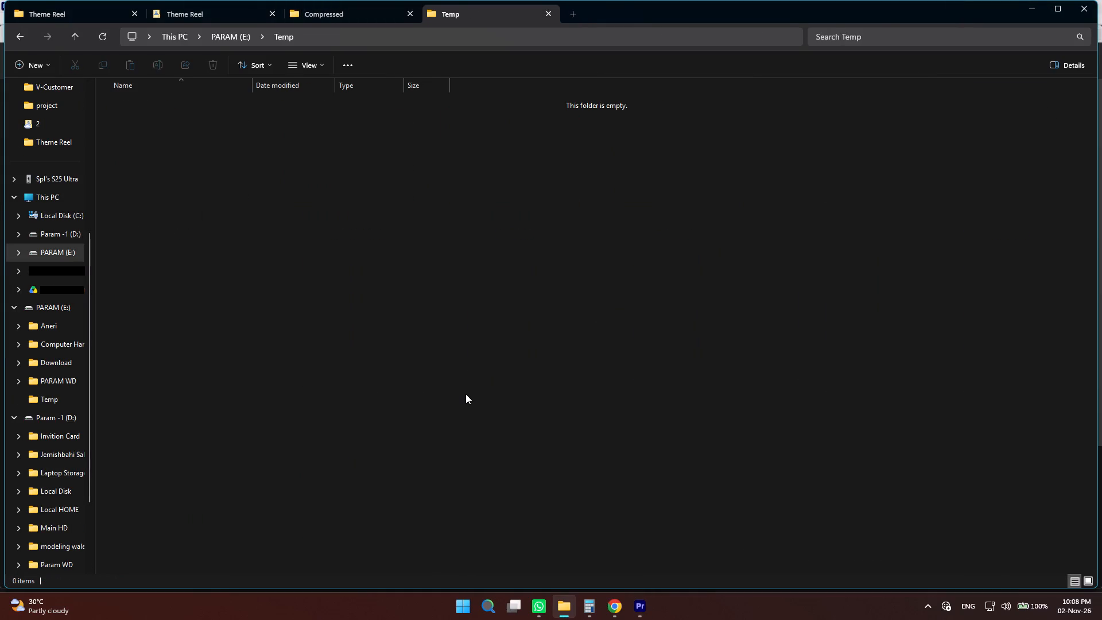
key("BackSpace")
Open Computer Harddsik Backup > Local Disk > PVS > Party on the PARAM (E:) drive.
key("Left")
key("Left")
key("Left")
key("Right")
key("Left")
key("Return")
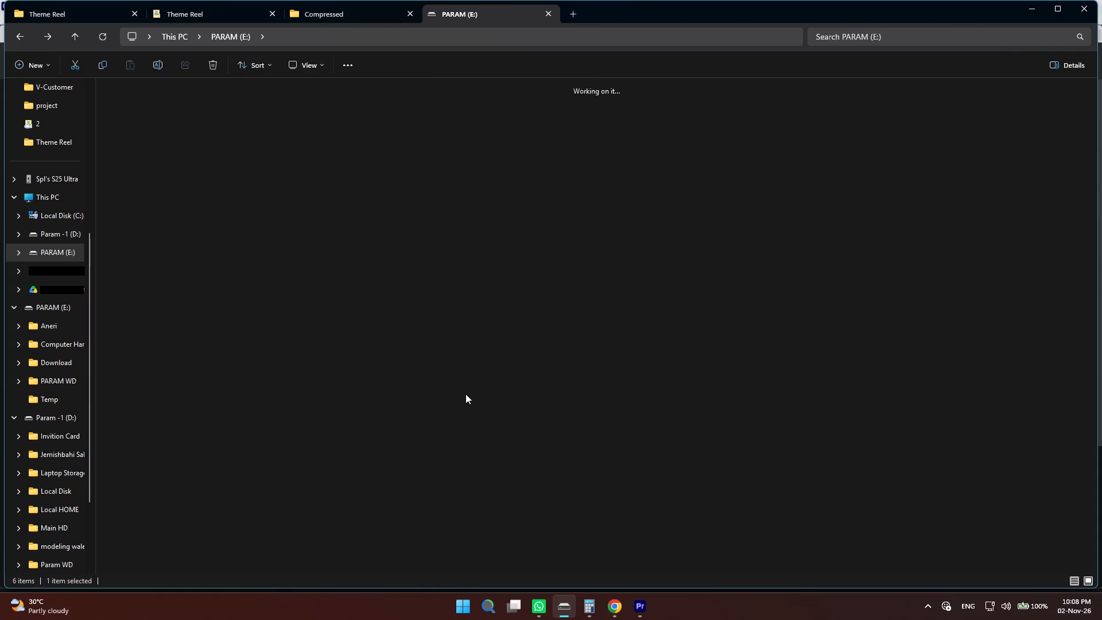
key("Right")
key("Right")
key("Return")
key("Right")
key("Return")
key("Right")
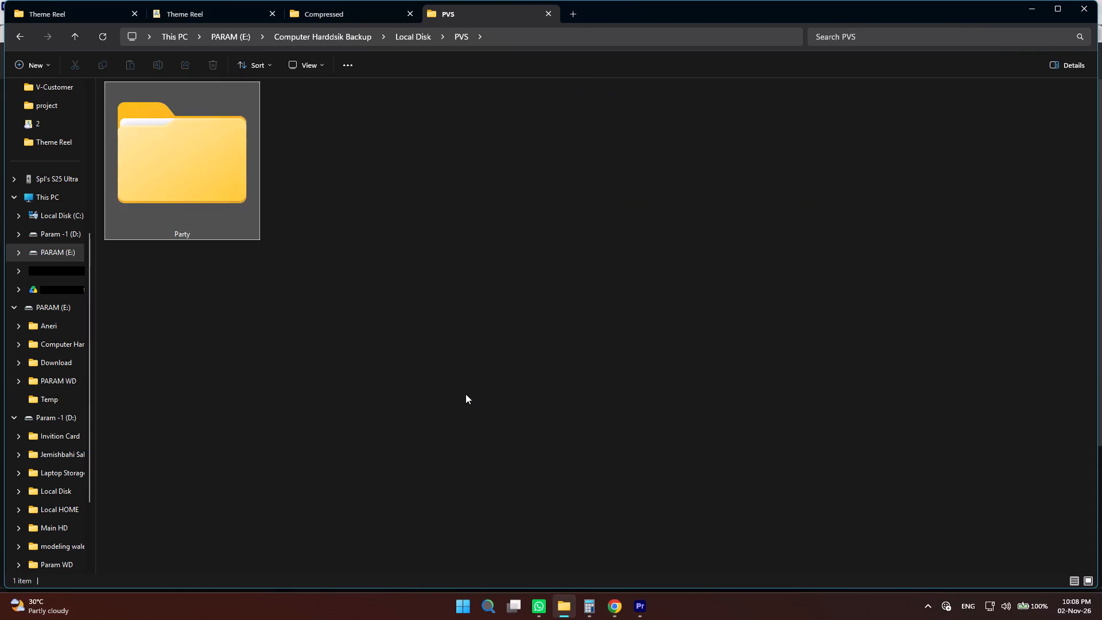
key("Return")
Open the Avnishbhai folder inside Party.
key("Right")
key("Right")
key("Down")
key("Left")
key("Left")
key("Right")
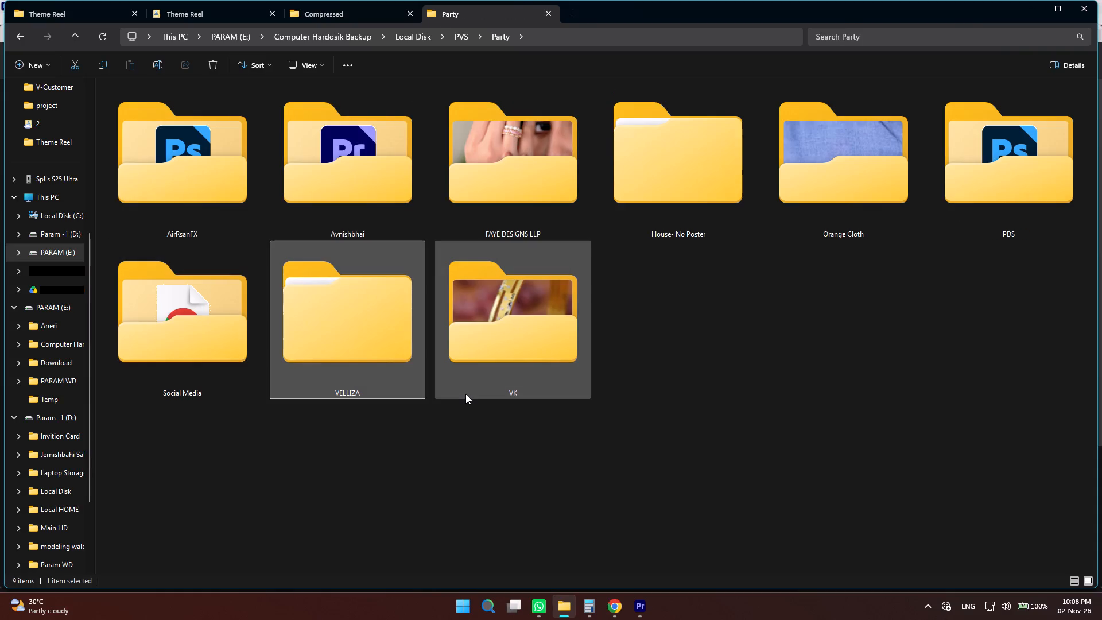
key("Left")
key("Right")
key("Left")
key("Up")
key("Right")
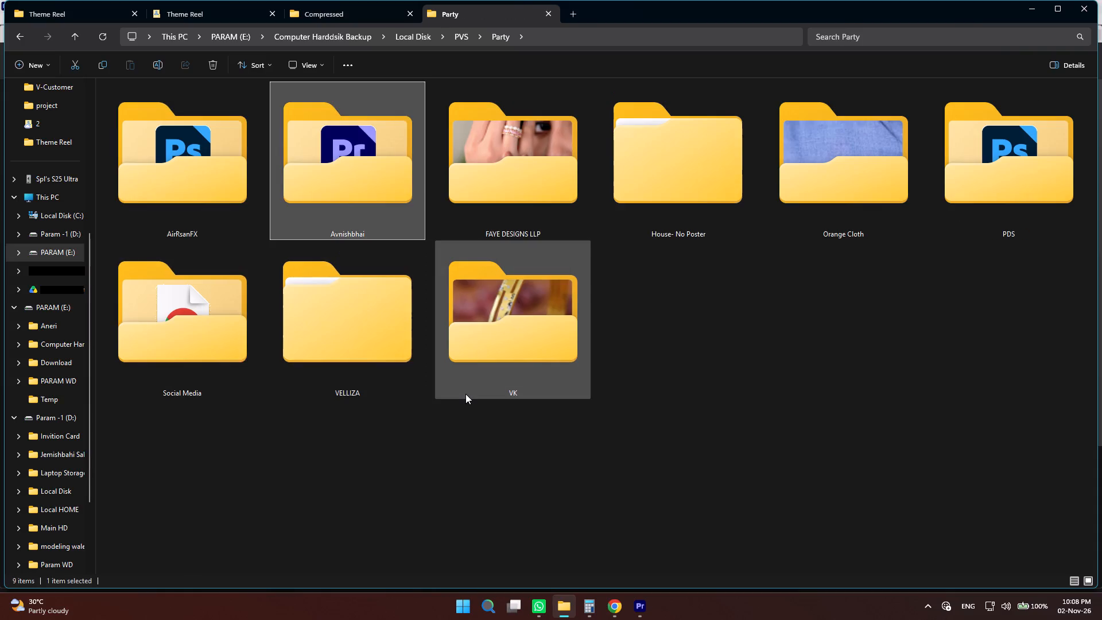
key("Return")
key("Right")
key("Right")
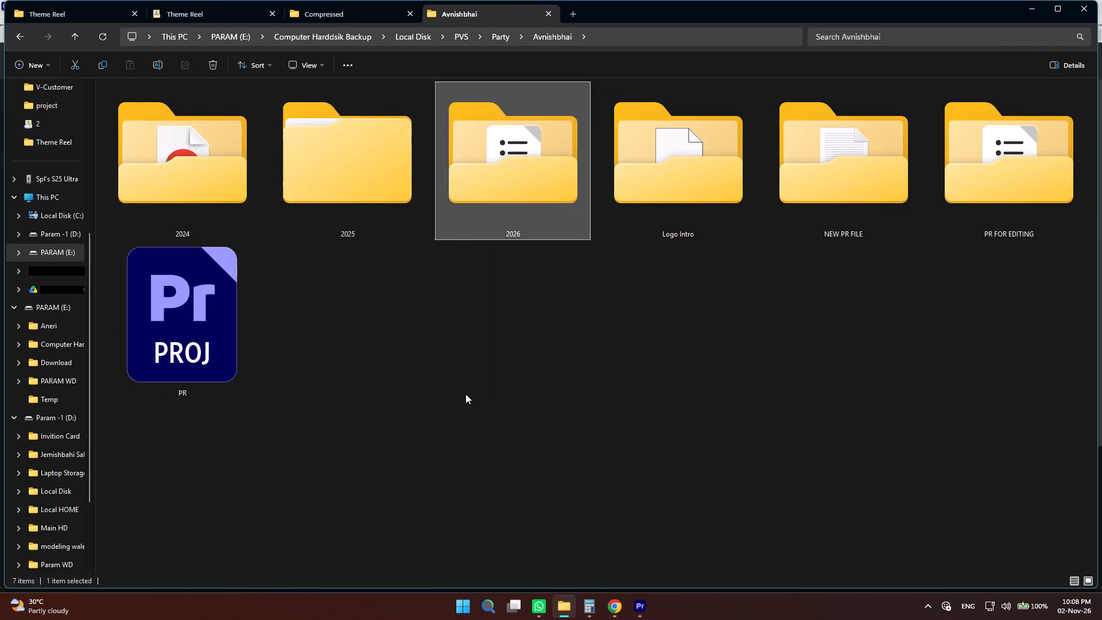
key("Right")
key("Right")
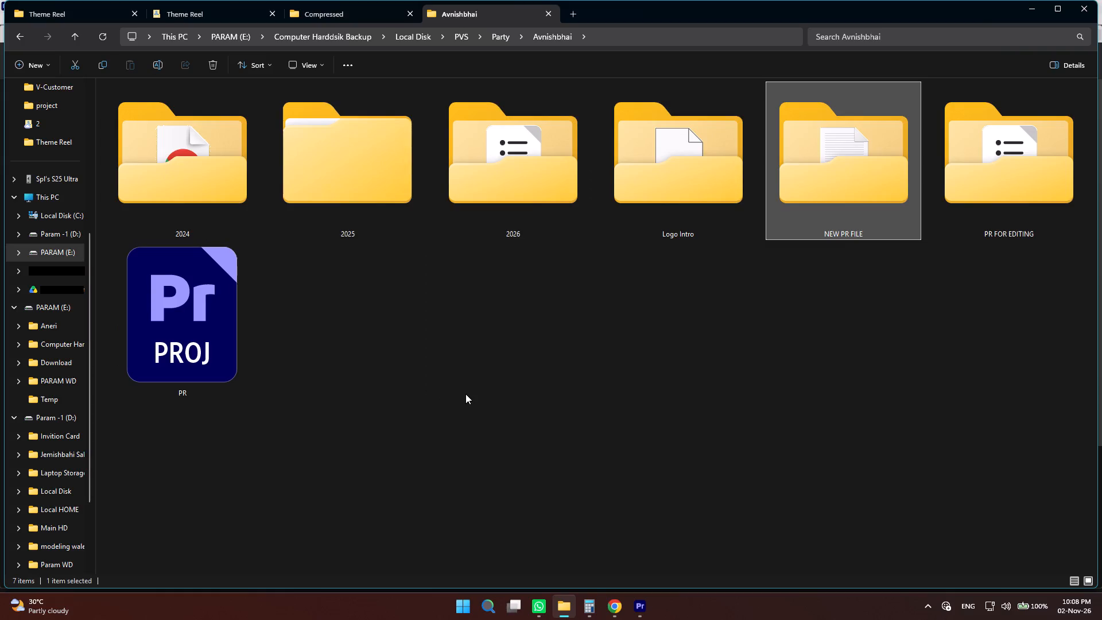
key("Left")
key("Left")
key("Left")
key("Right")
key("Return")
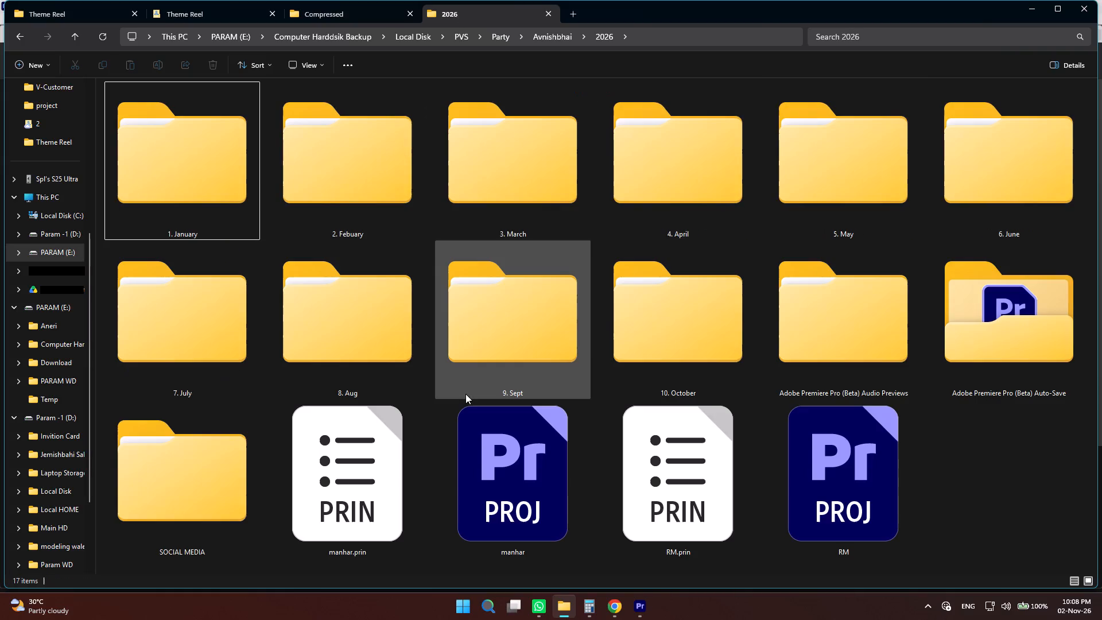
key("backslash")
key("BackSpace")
Open PR FOR EDITING > Nuppor > Copied_Nupoor inside the Avnishbhai folder.
key("Right")
key("Right")
key("Right")
key("Return")
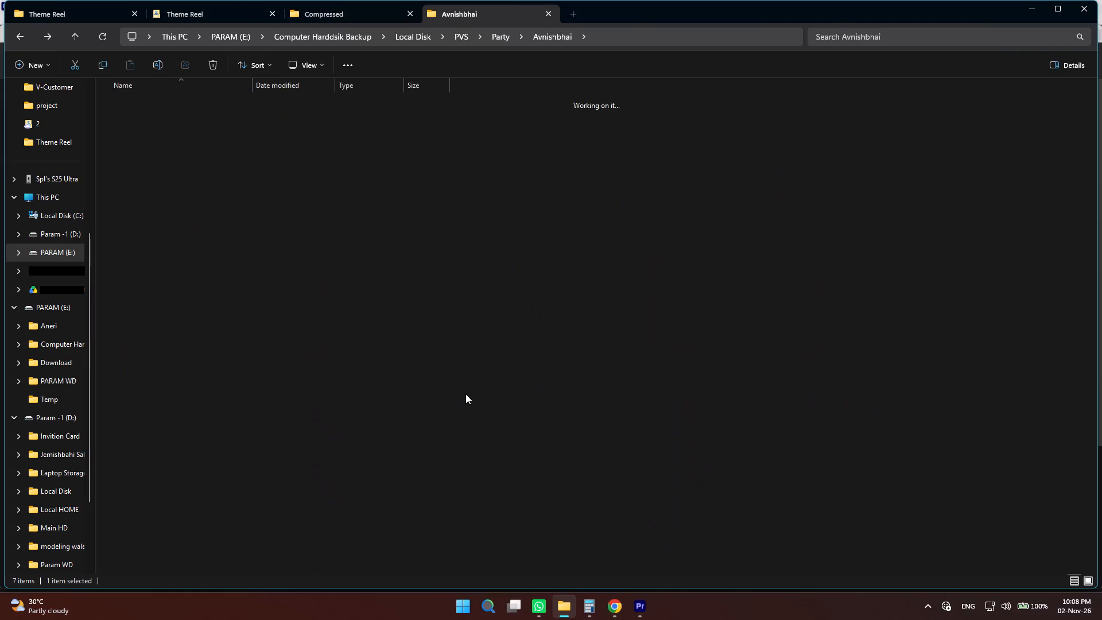
key("Down")
key("Down")
key("Down")
key("Down")
key("Down")
key("Down")
key("Down")
key("Down")
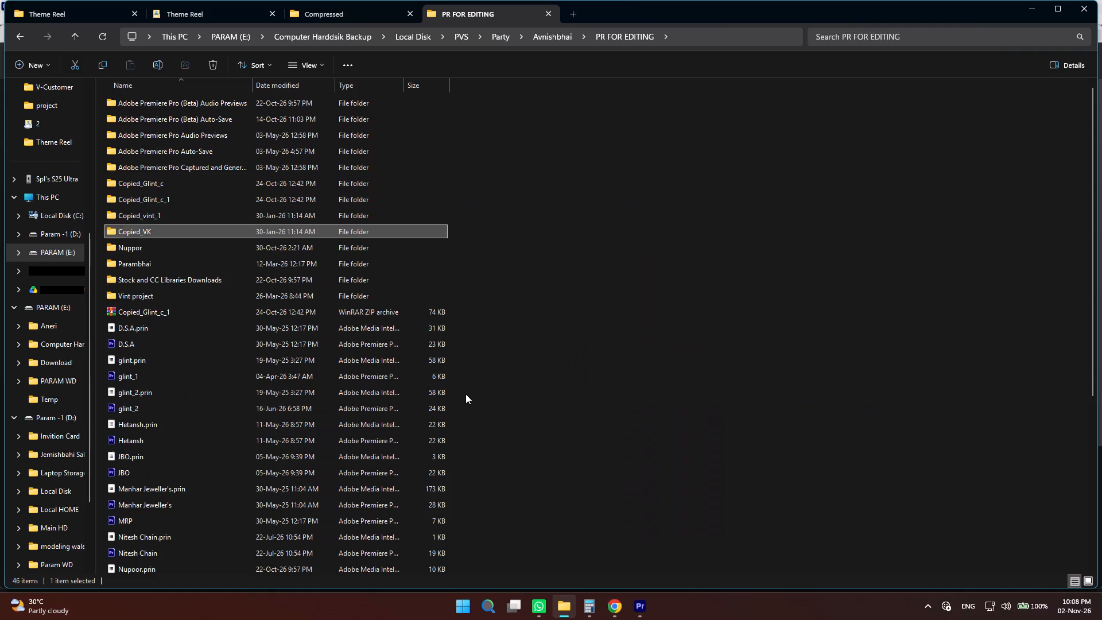
key("Down")
key("Return")
key("Down")
key("Return")
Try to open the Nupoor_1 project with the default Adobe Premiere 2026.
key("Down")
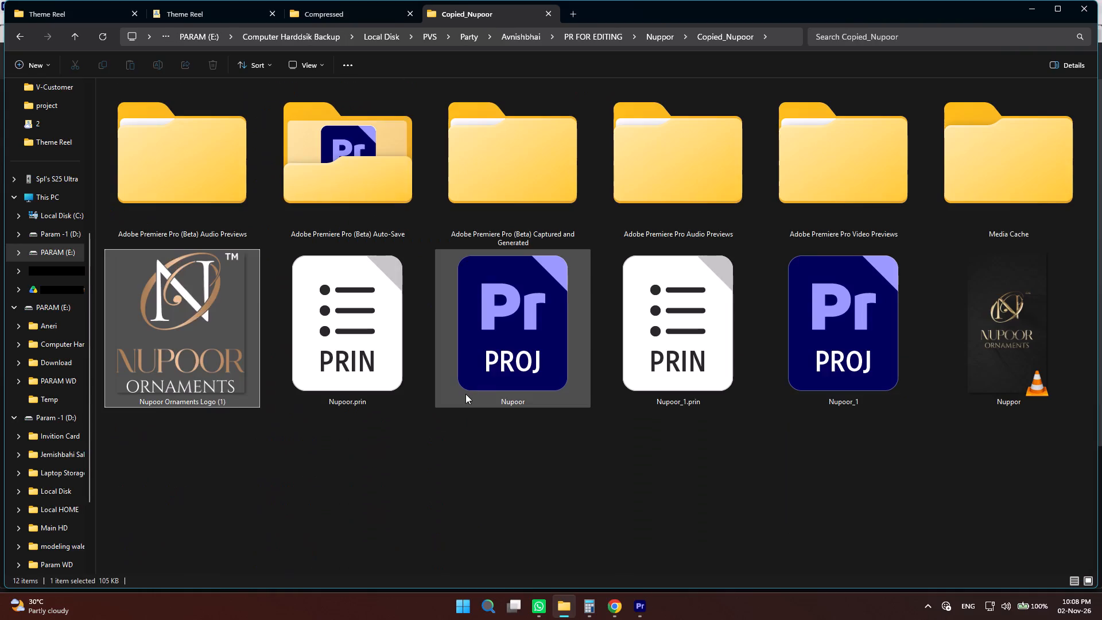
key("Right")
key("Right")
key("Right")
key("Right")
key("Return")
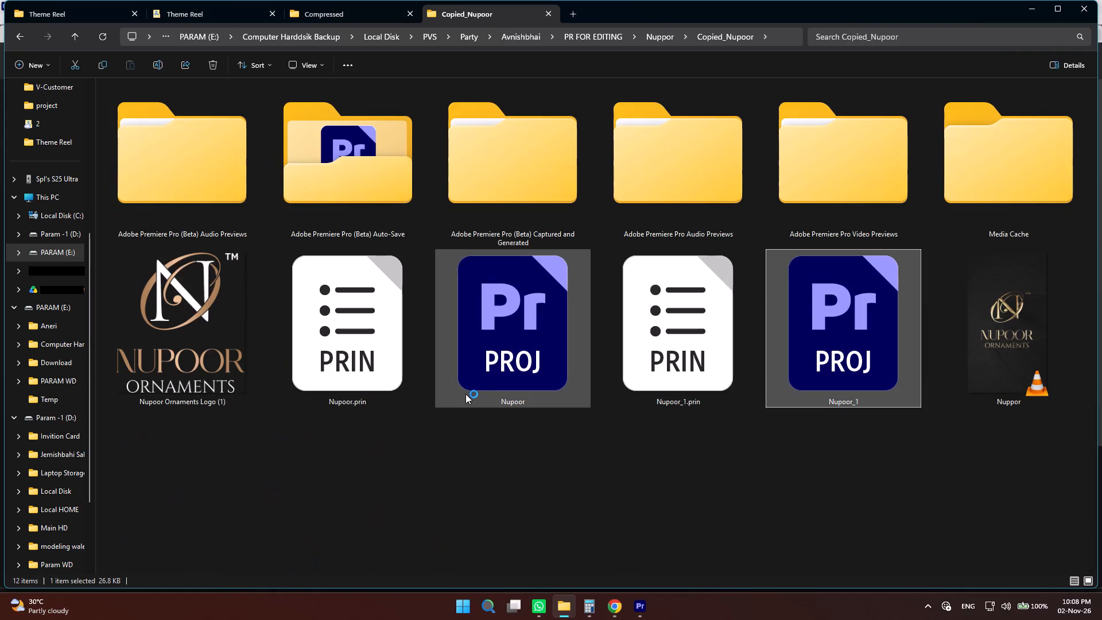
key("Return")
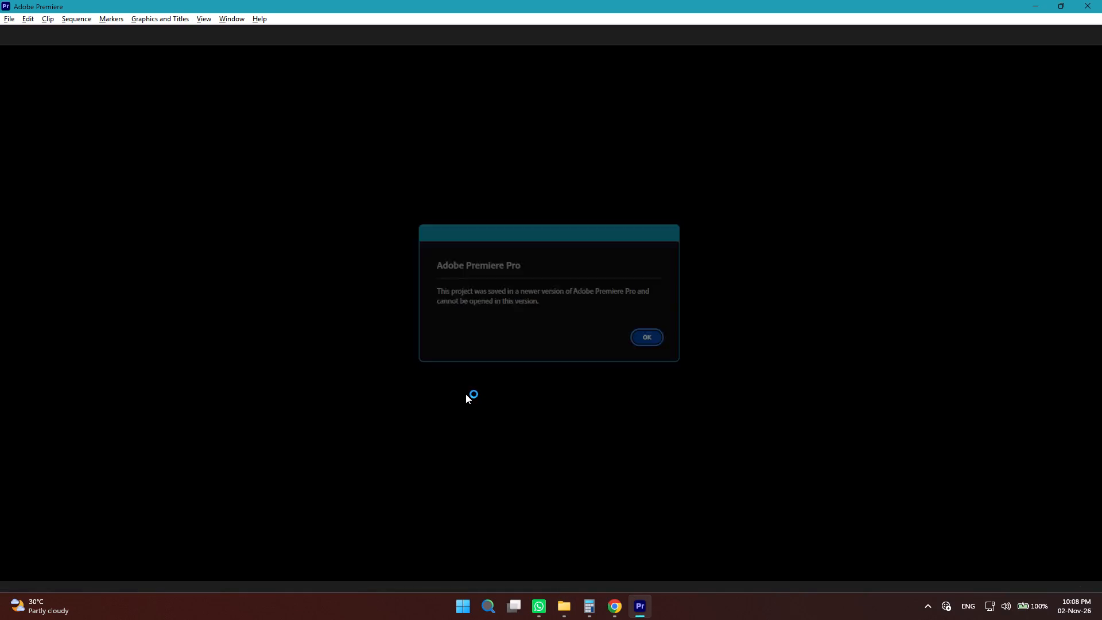
Return to File Explorer and open the Nupoor_1 project with Adobe Premiere (Beta).
key("alt+Tab")
right_click(891, 313)
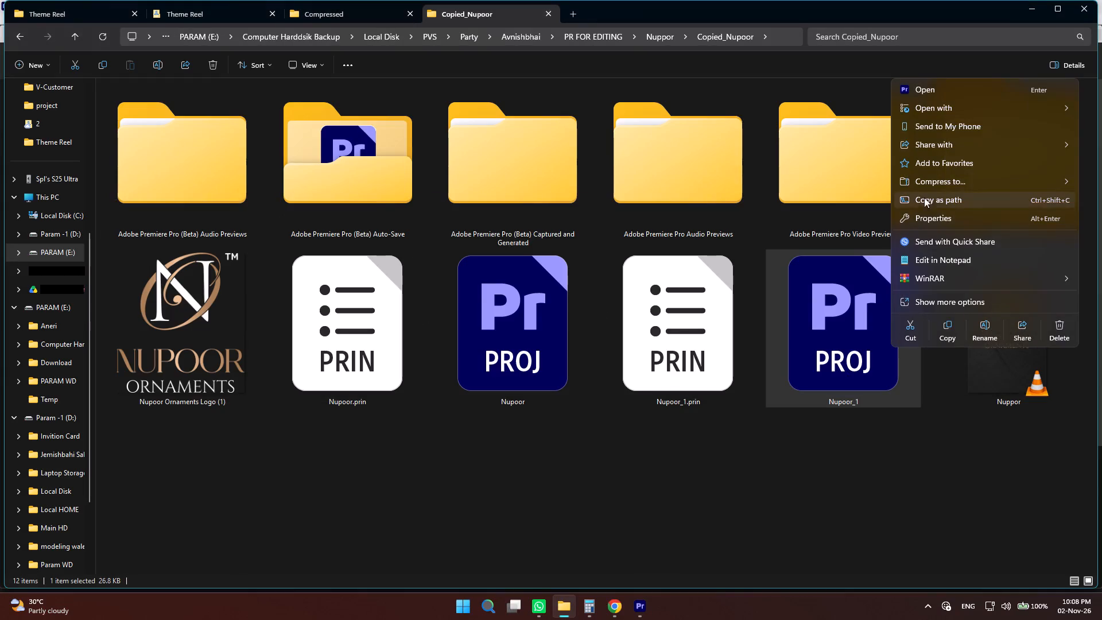
left_click(937, 110)
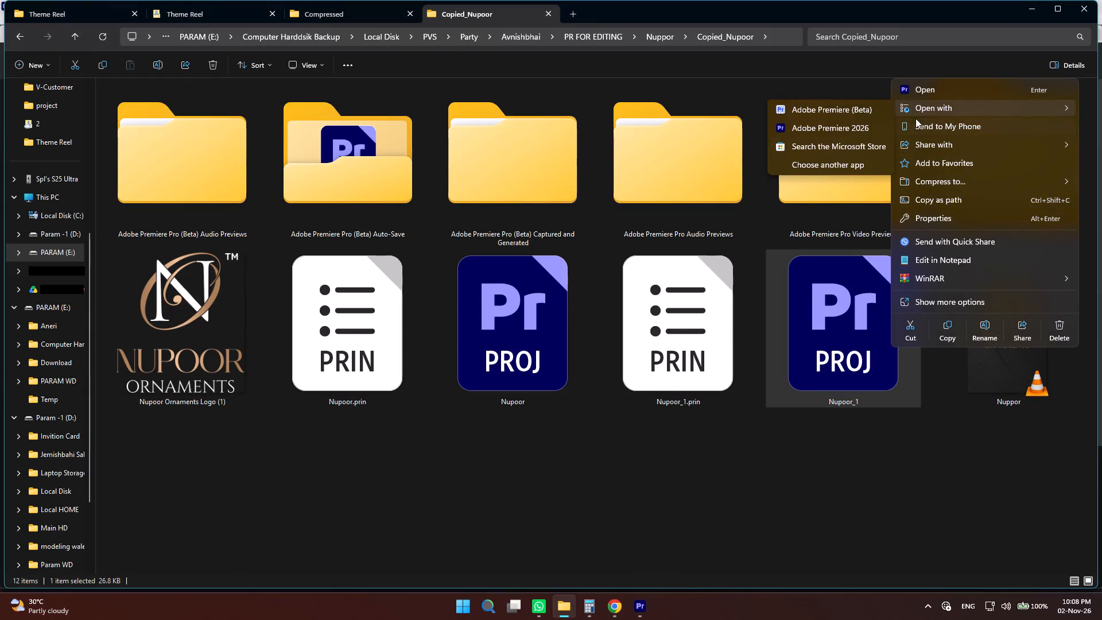
left_click(824, 107)
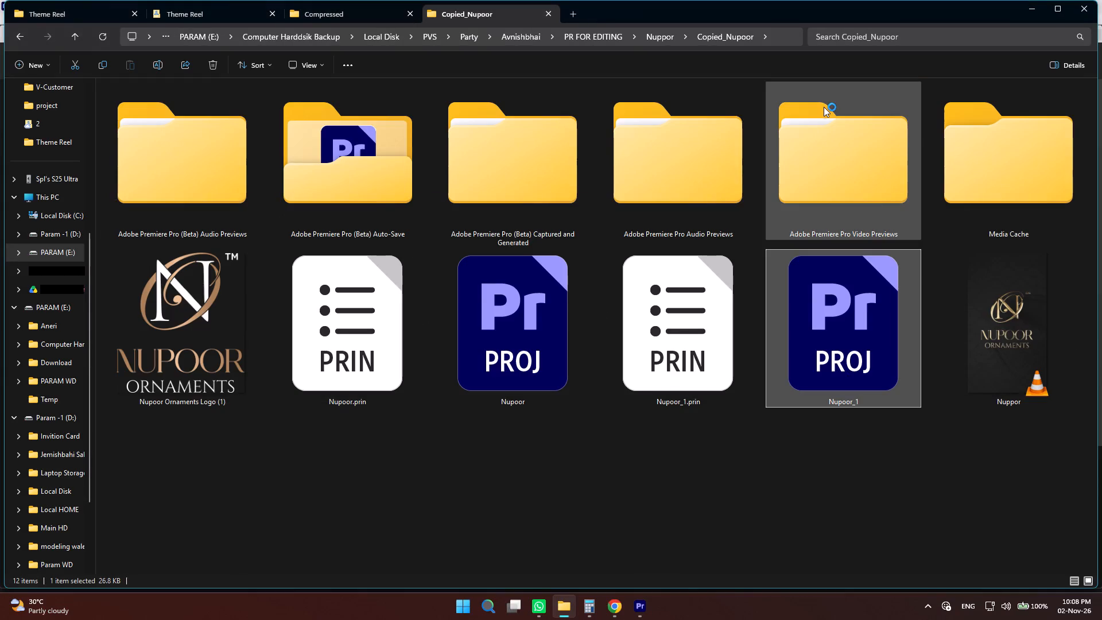
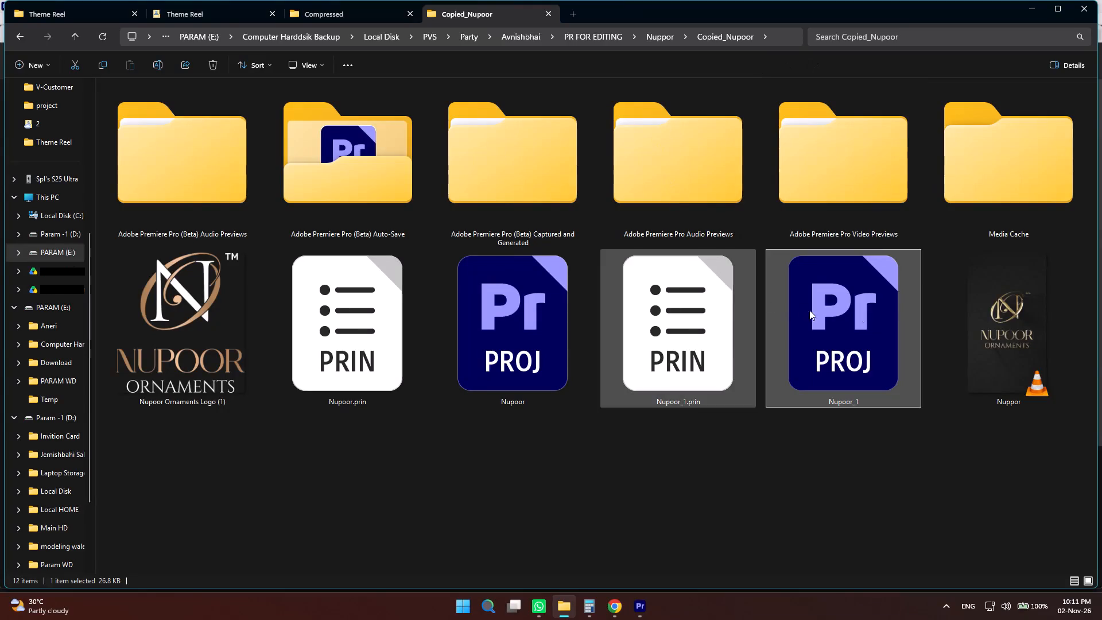
Open the Nupoor_1 project file with Adobe Premiere (Beta).
right_click(901, 305)
left_click(961, 316)
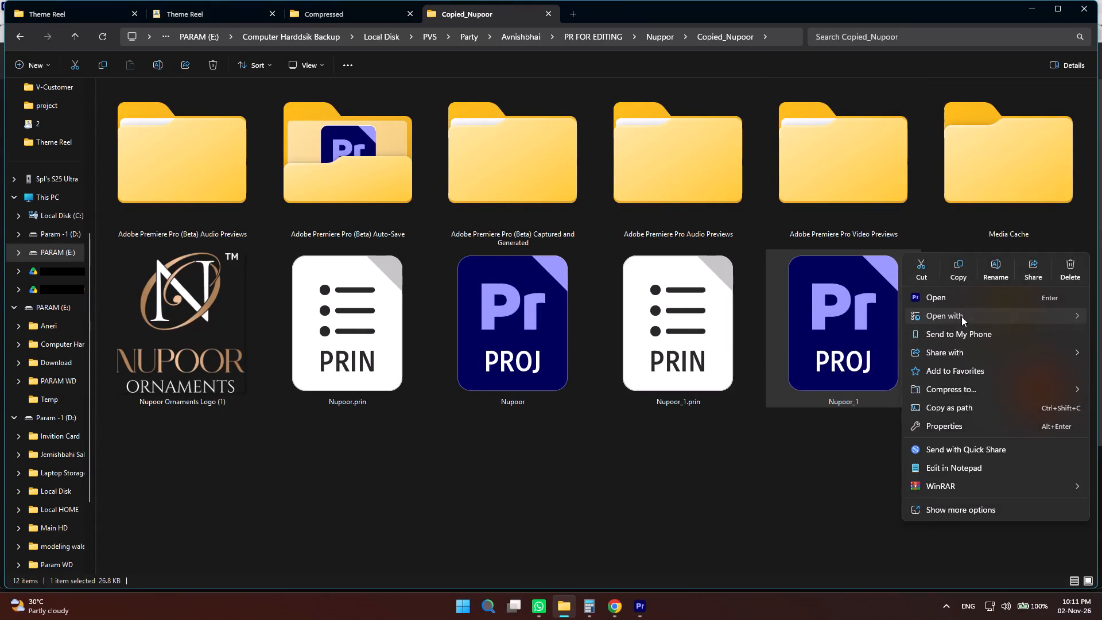
left_click(860, 319)
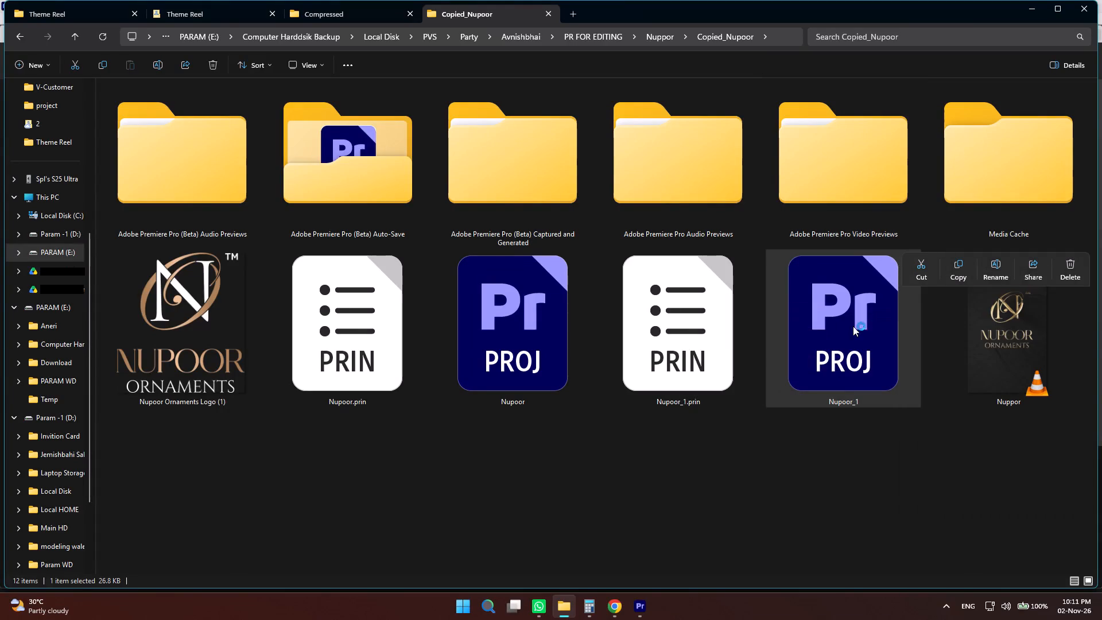
left_click(629, 553)
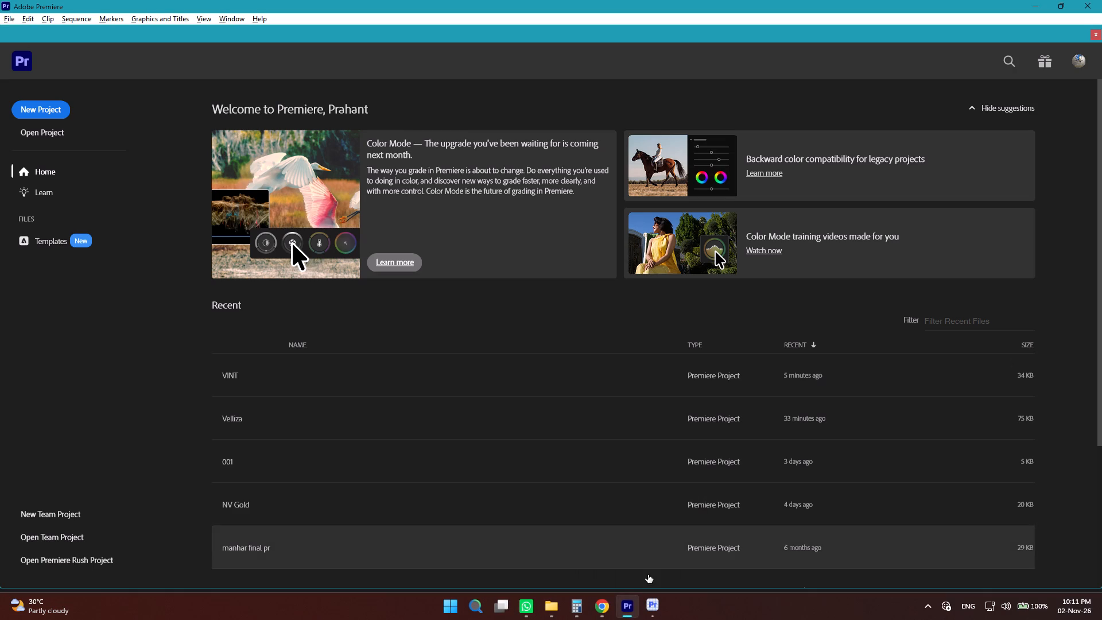
left_click(653, 552)
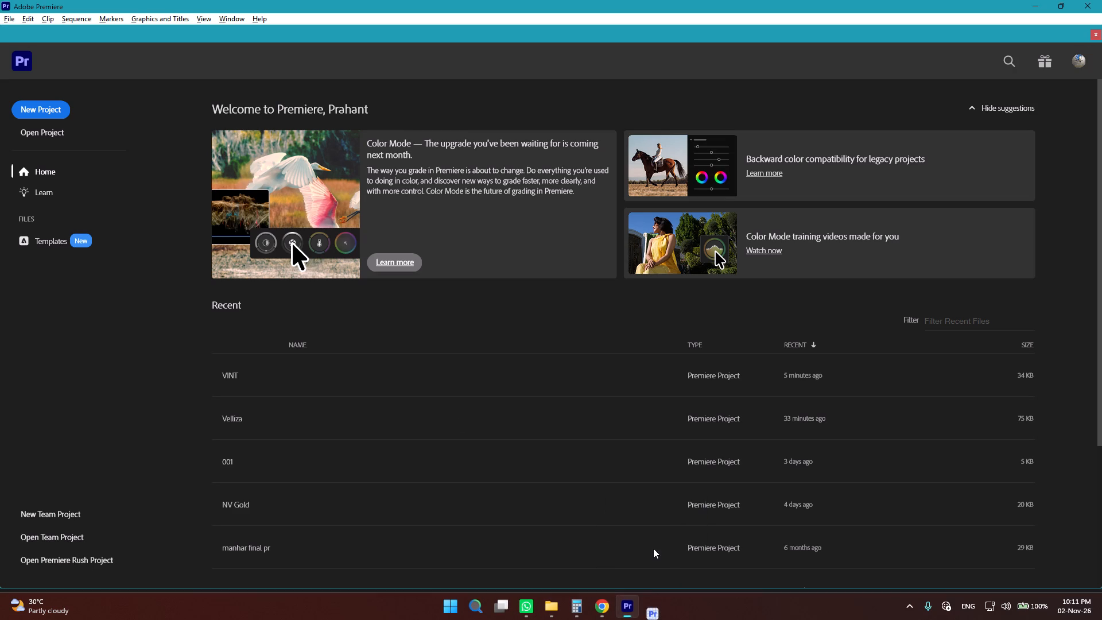
left_click(647, 544)
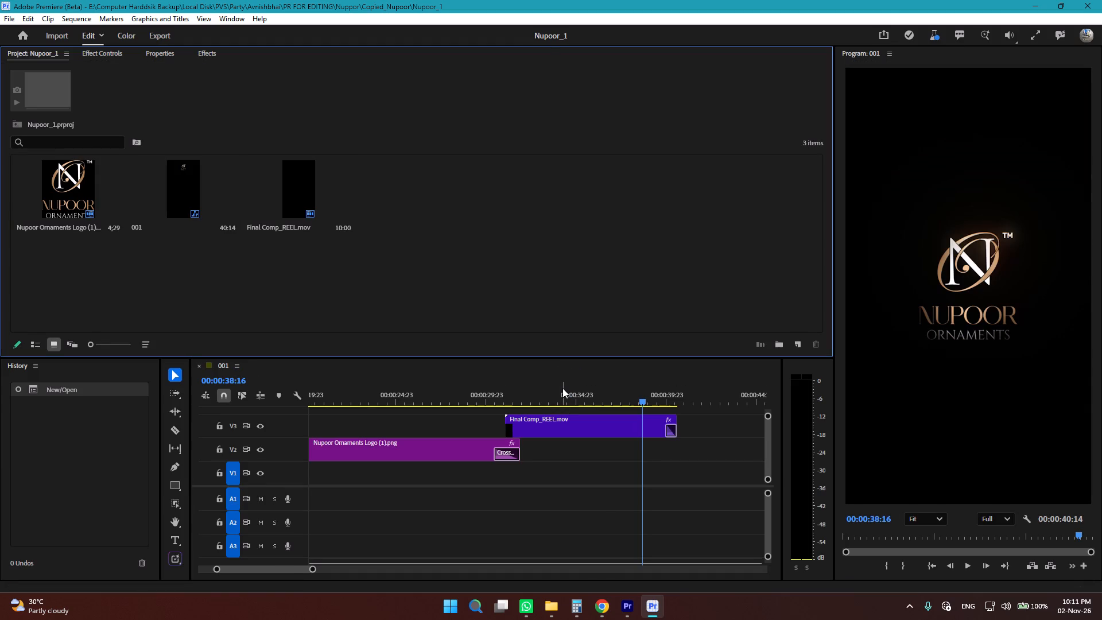
left_click(635, 530)
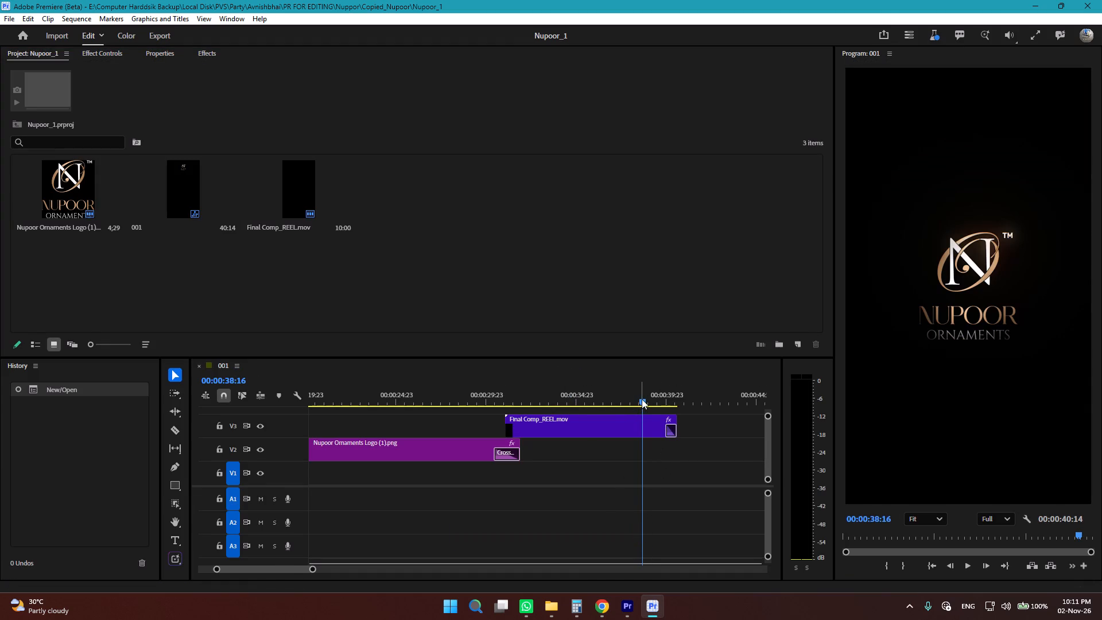
Scrub sequence 001 back to 00:00:03:00 to preview the logo section.
left_click_drag(642, 399, 416, 380)
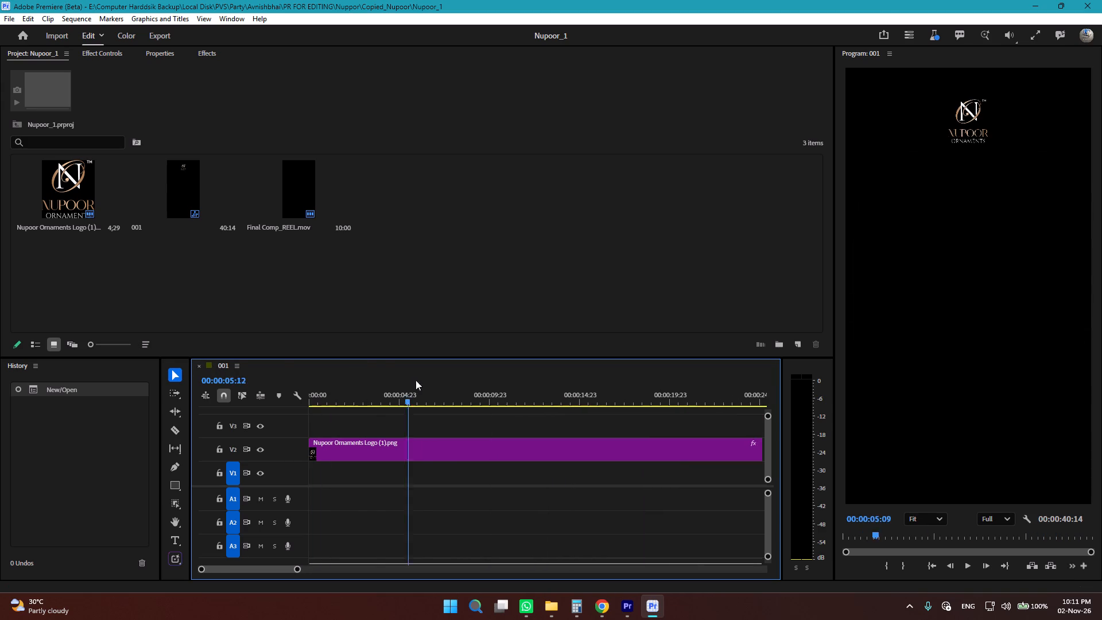
left_click_drag(416, 380, 363, 396)
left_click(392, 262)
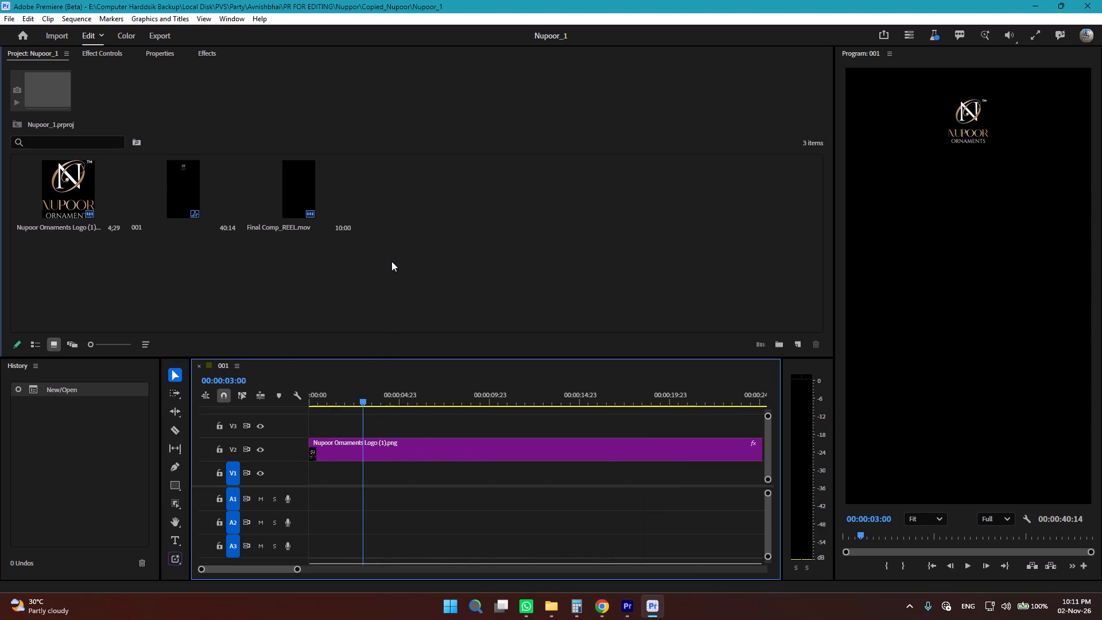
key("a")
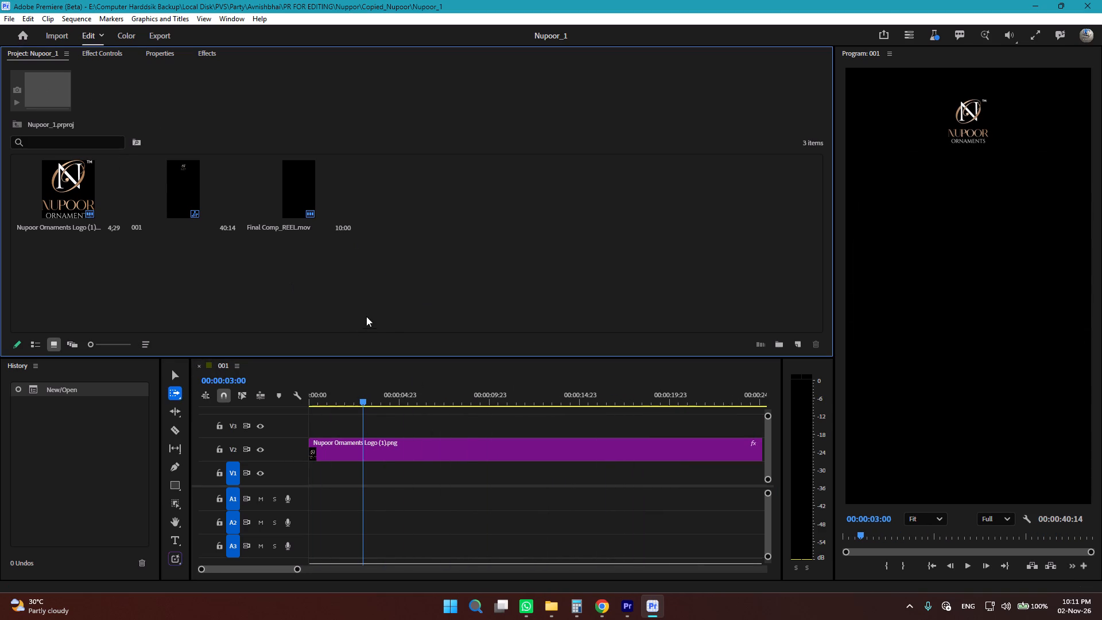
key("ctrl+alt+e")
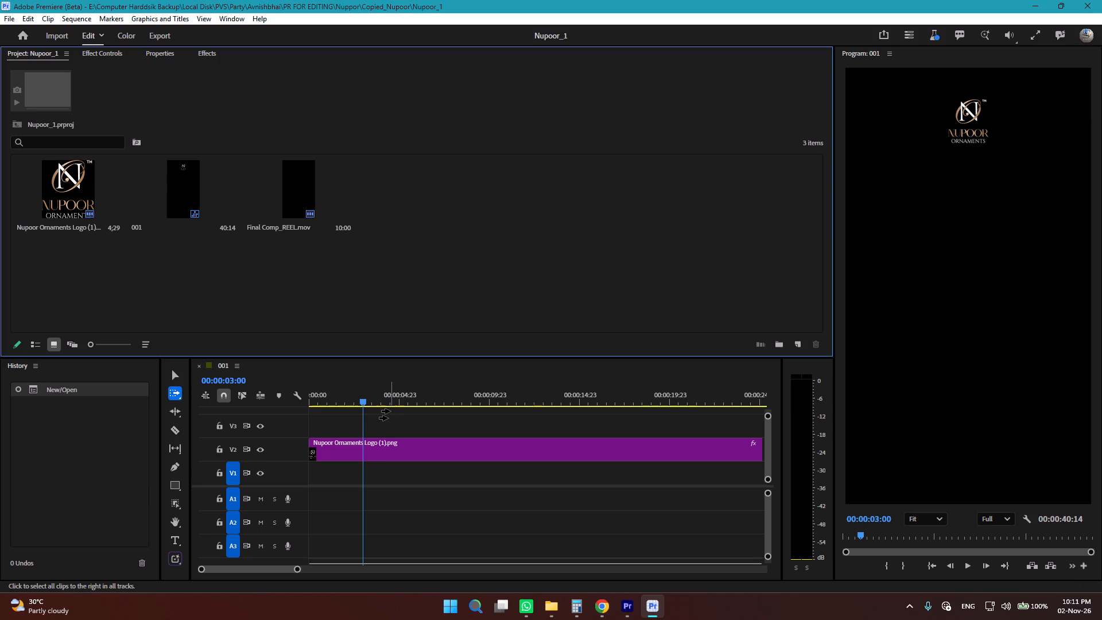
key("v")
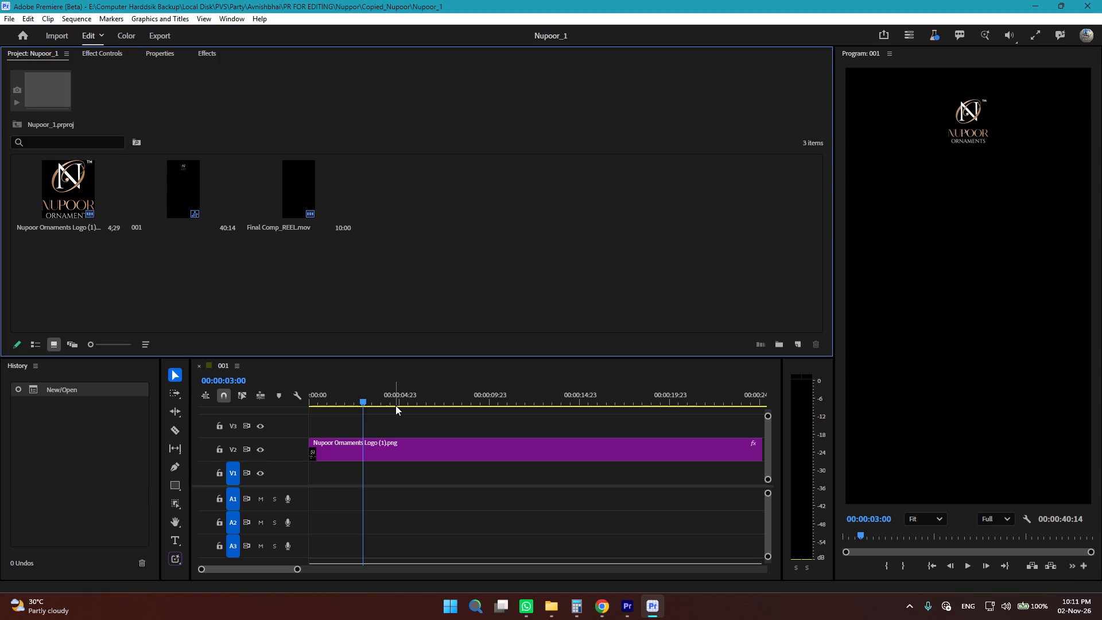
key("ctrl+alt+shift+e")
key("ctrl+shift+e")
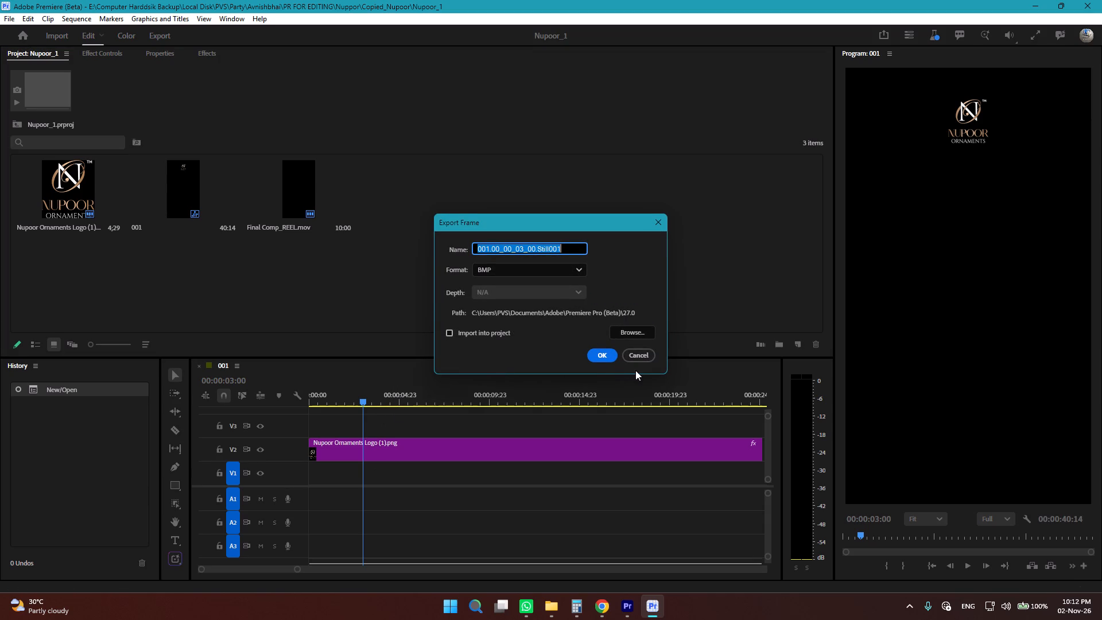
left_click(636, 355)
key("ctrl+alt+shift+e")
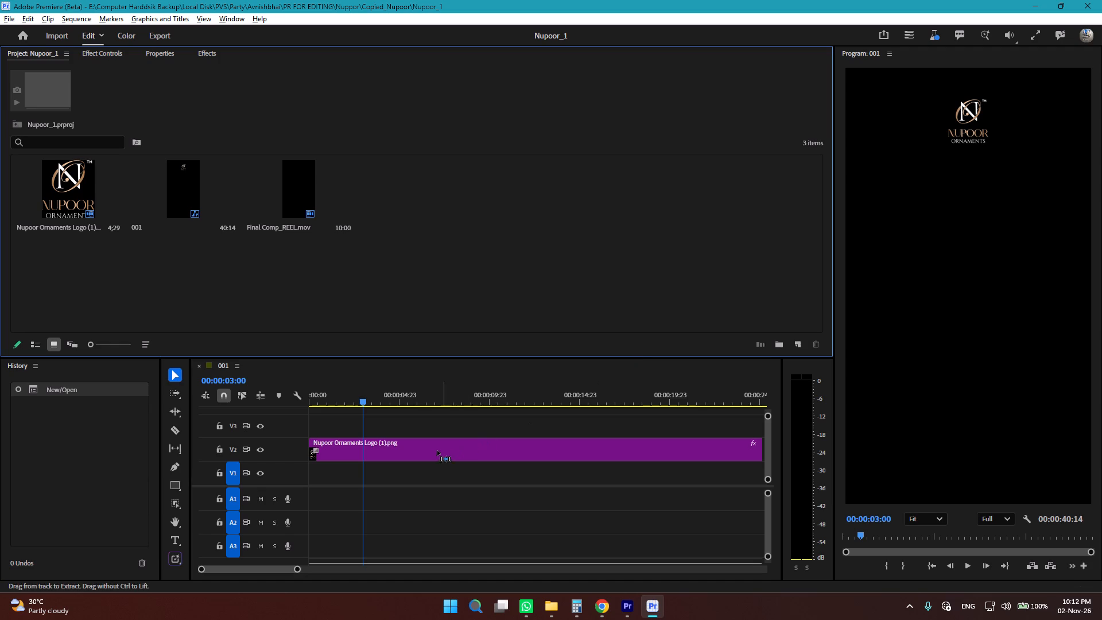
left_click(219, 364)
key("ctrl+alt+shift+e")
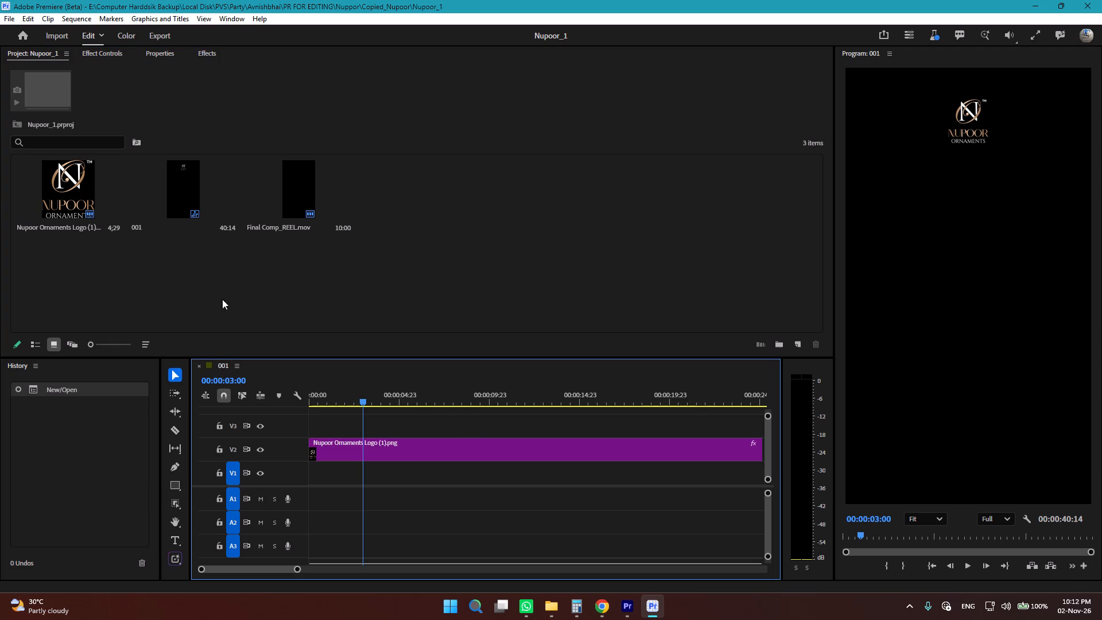
Select sequence 001 in the project and start exporting it as Final Cut Pro XML.
left_click(172, 250)
left_click(176, 186)
key("ctrl+alt+shift+e")
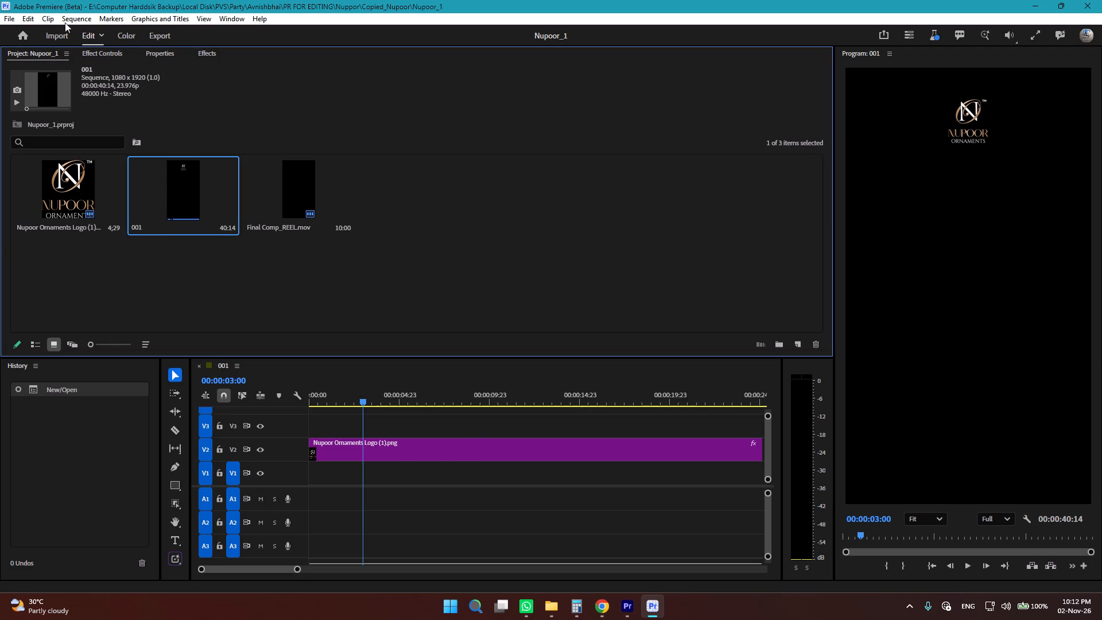
left_click(3, 19)
left_click(89, 399)
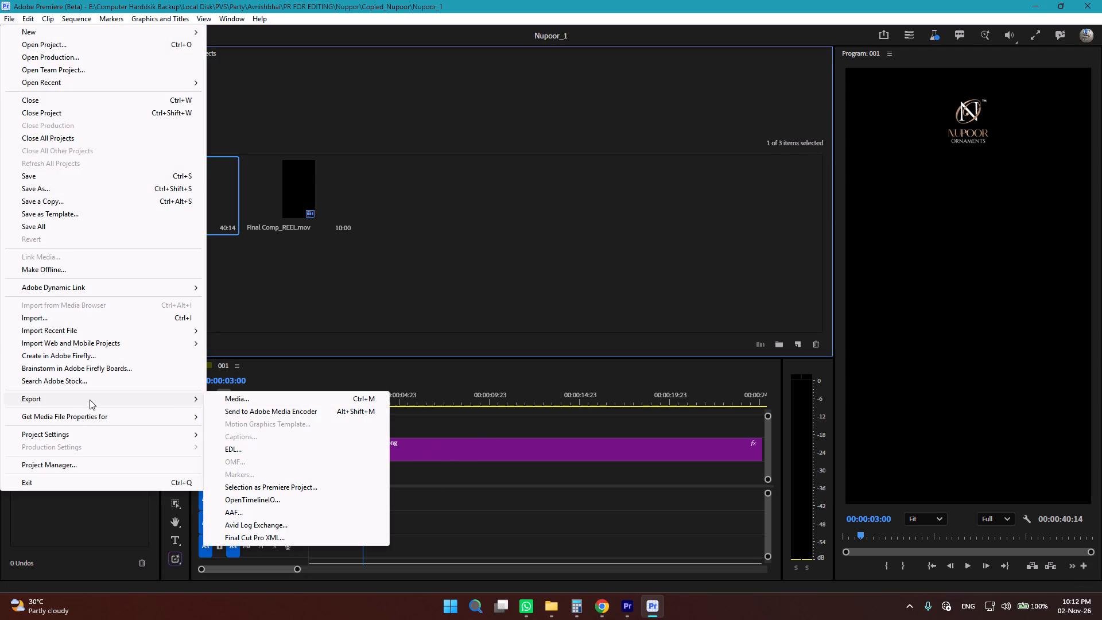
left_click(251, 534)
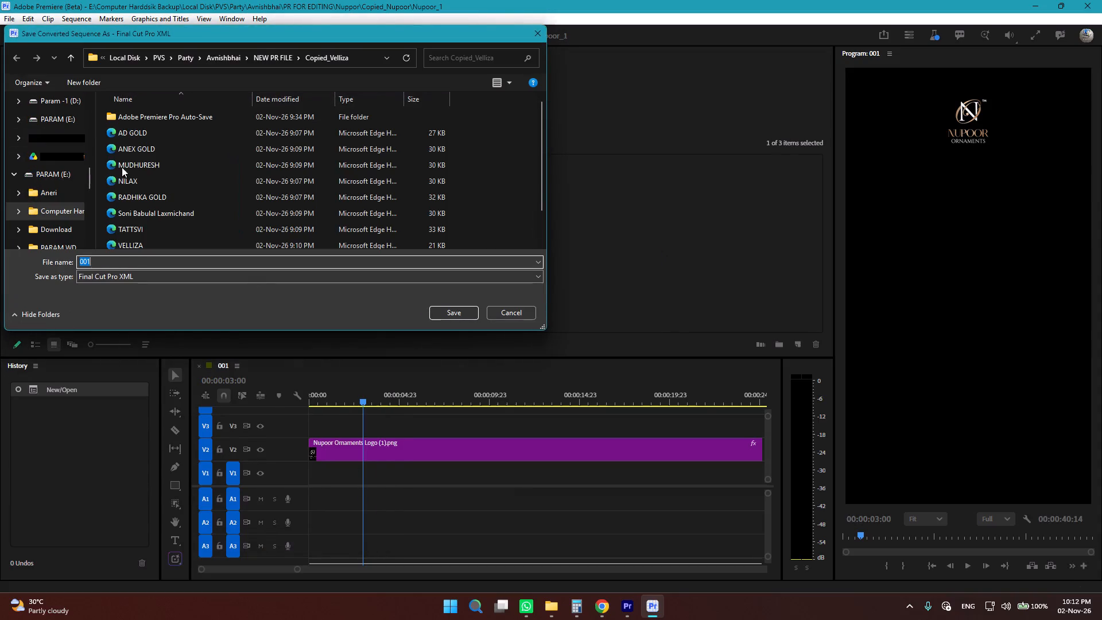
Create a folder named Copied_Nupoor inside NEW PR FILE for the export.
left_click(232, 60)
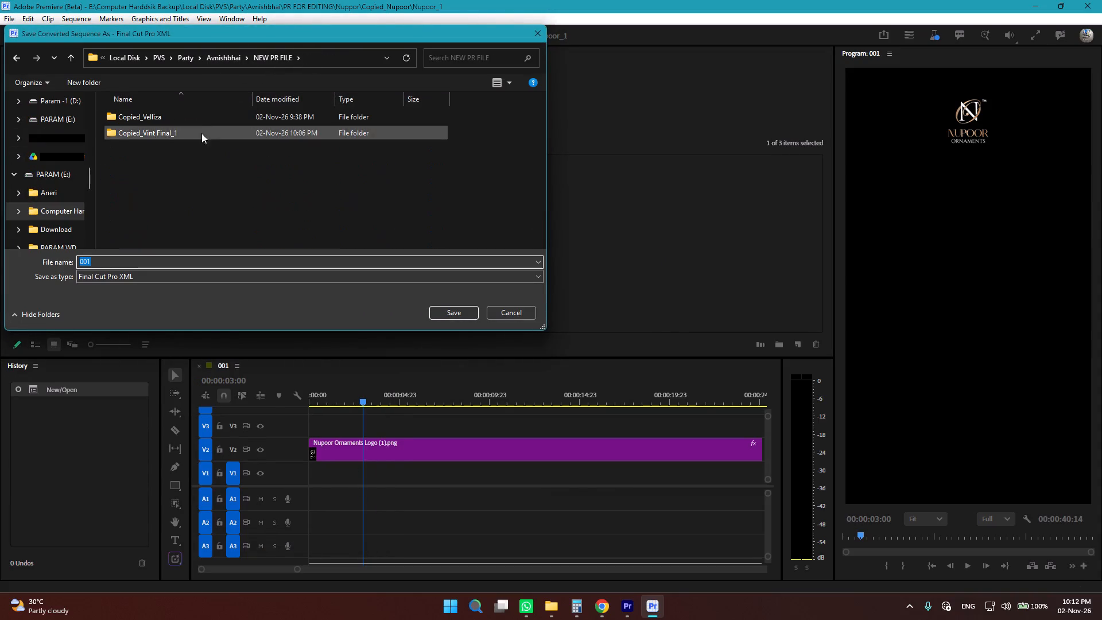
left_click(128, 127)
key("F2")
key("ctrl+c")
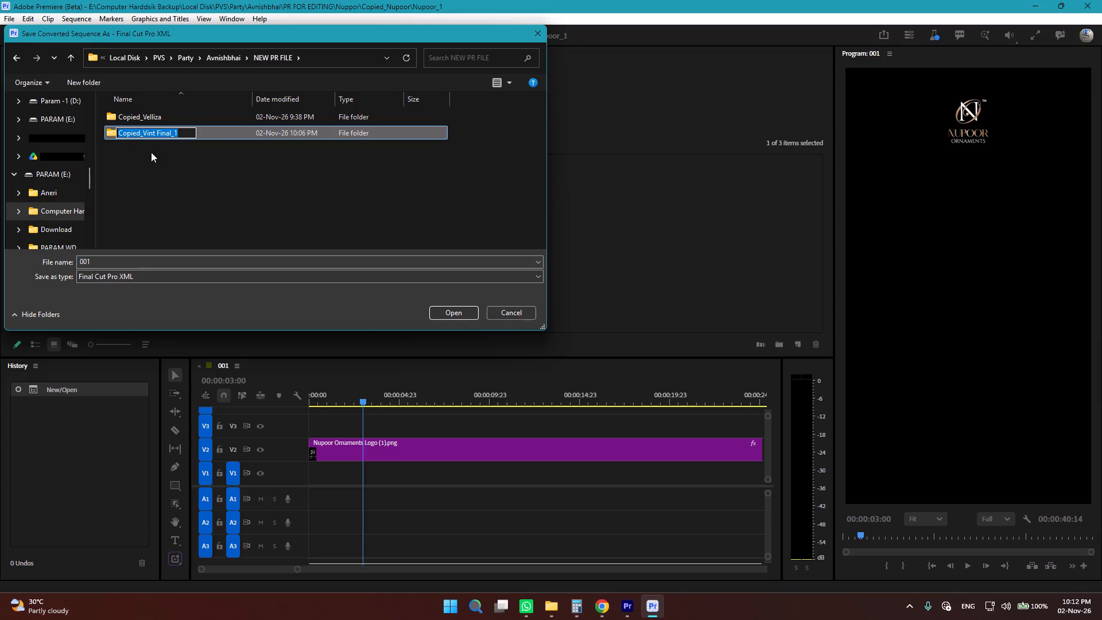
left_click(196, 187)
left_click(92, 82)
key("ctrl+v")
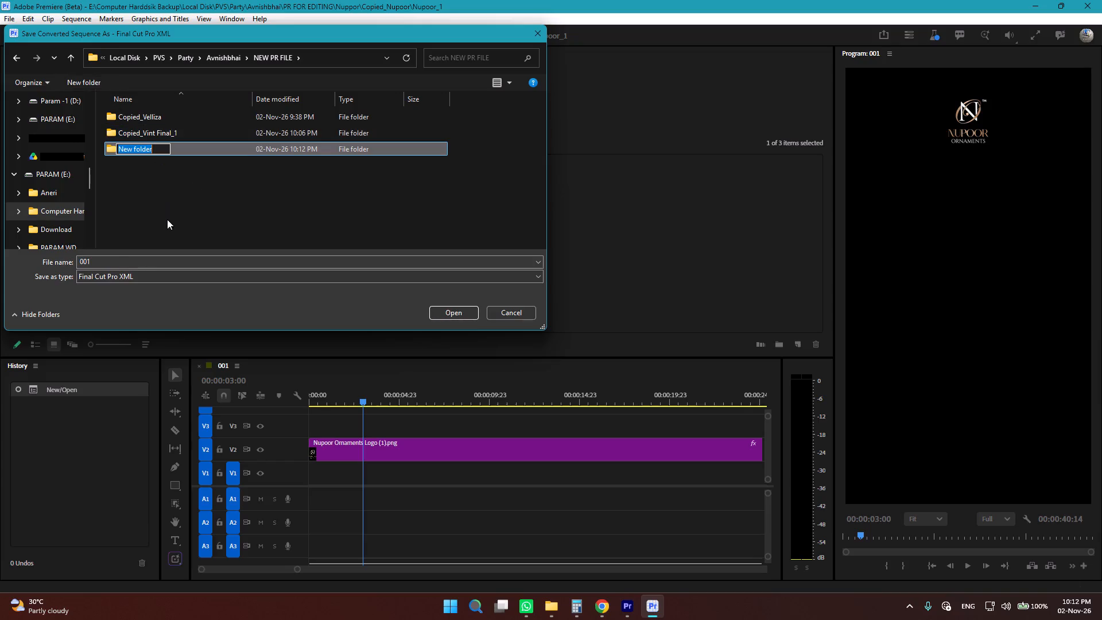
key("ctrl+v")
left_click_drag(145, 149, 147, 149)
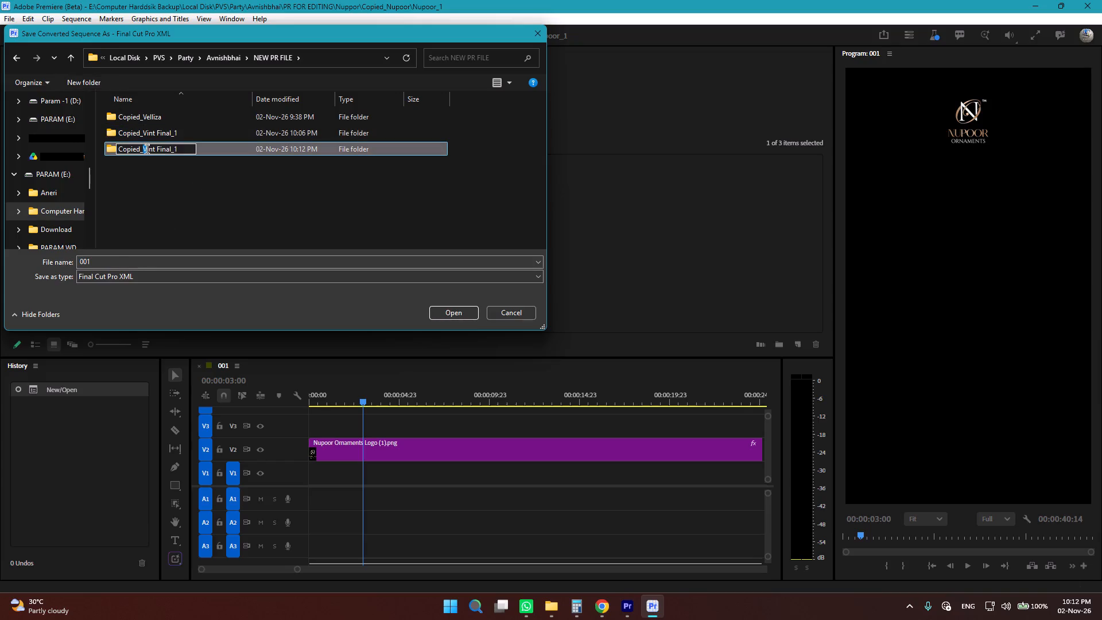
left_click_drag(147, 149, 288, 159)
type("Nupp")
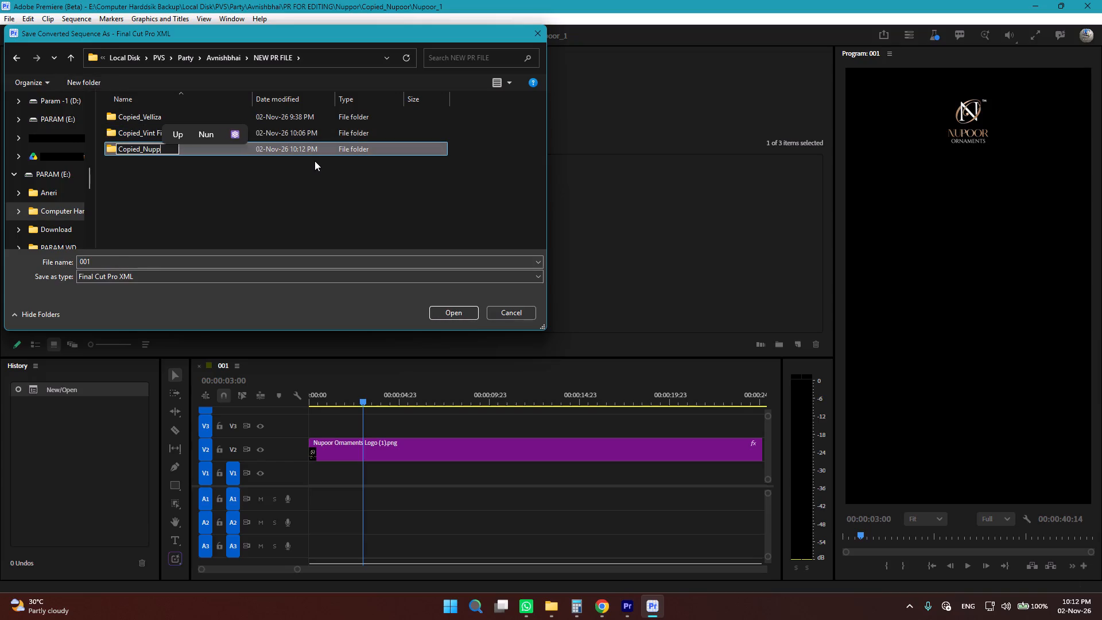
key("BackSpace")
type("oor")
key("Return")
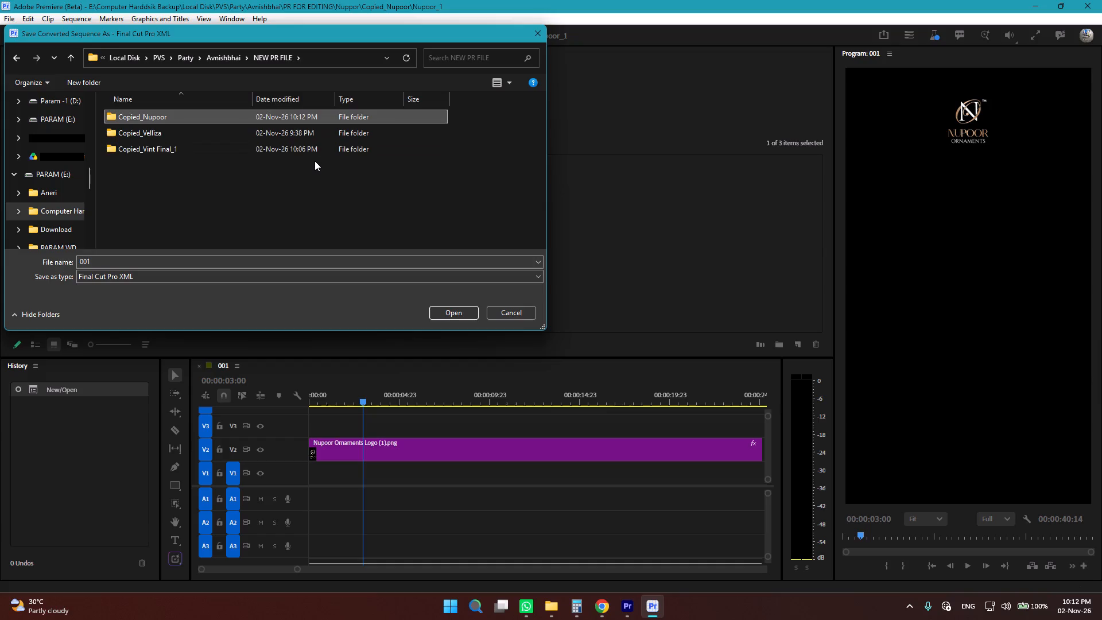
Save the Final Cut Pro XML as Nuppor in the Copied_Nupoor folder and dismiss the translation report.
double_click(188, 113)
left_click(141, 262)
type("Nuppor")
key("Return")
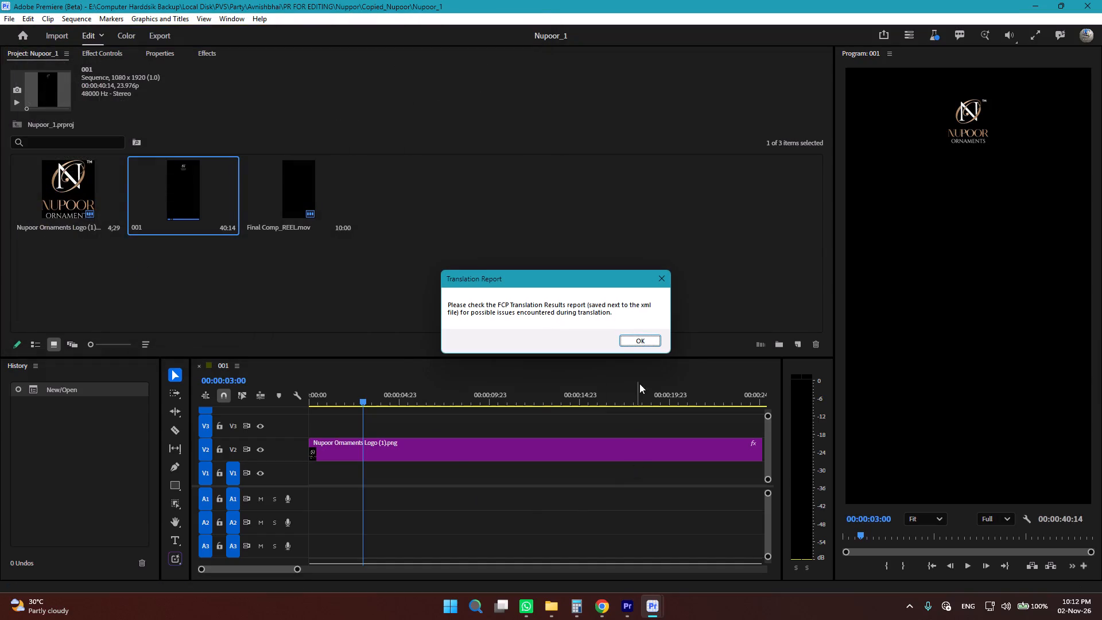
left_click(639, 344)
Look through the rest of the sequence 001 timeline to its end.
left_click(505, 490)
scroll(464, 485, "up", 3, "alt")
scroll(461, 485, "down", 5, "alt")
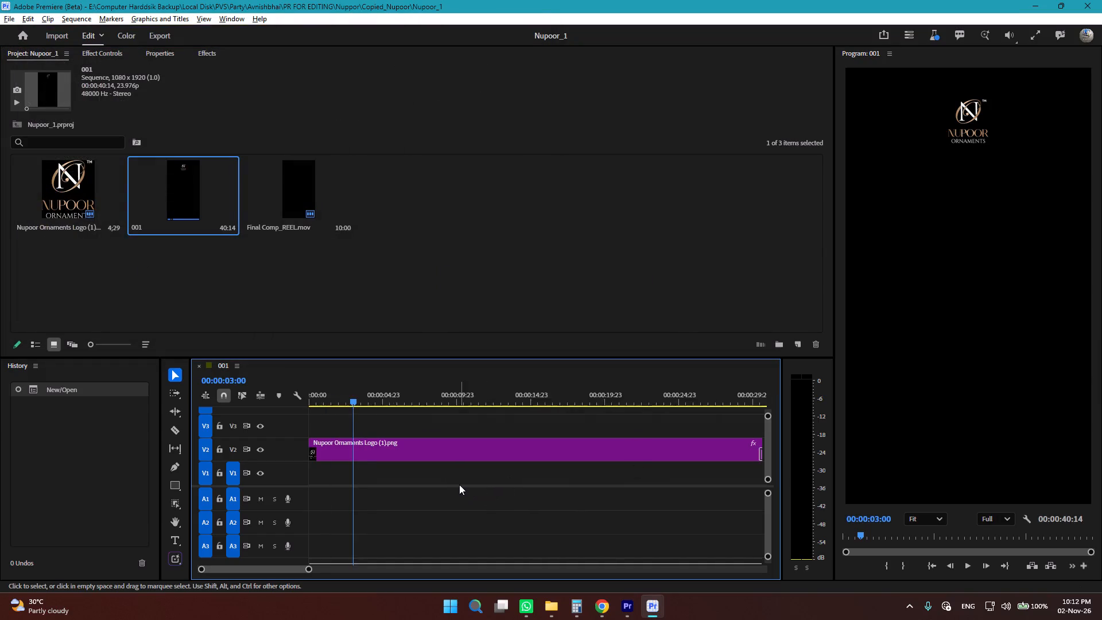
scroll(457, 483, "down", 10, "alt")
left_click(544, 489)
scroll(490, 459, "up", 4, "alt")
scroll(482, 452, "down", 1, "alt")
scroll(482, 452, "up", 7, "alt")
left_click(471, 480)
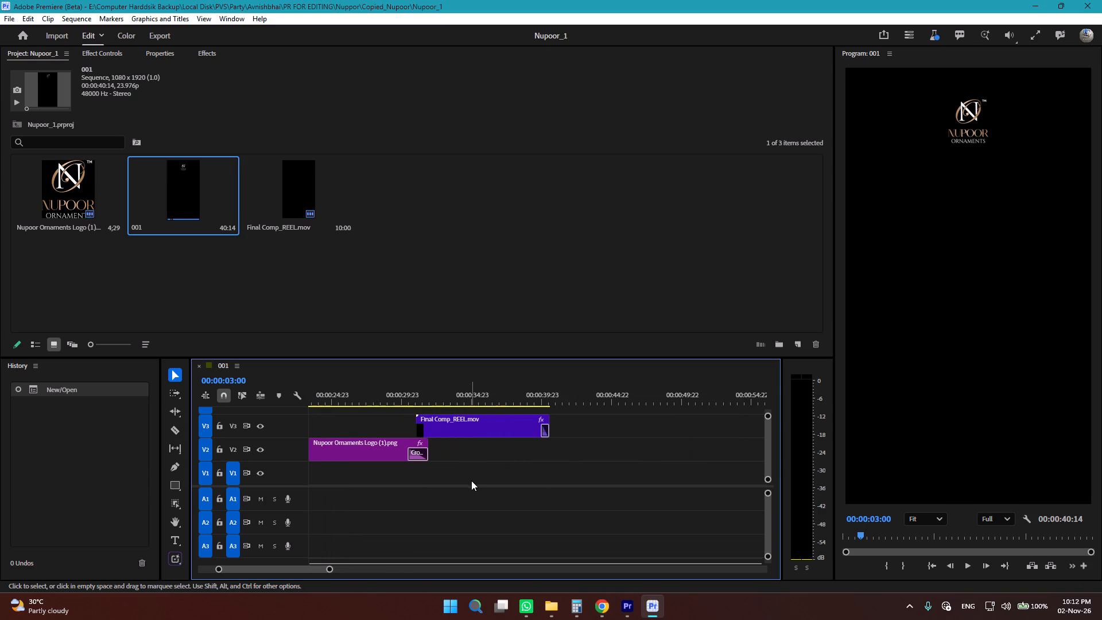
Switch to Adobe Premiere 2026 and start a new project.
left_click(630, 604)
left_click(58, 114)
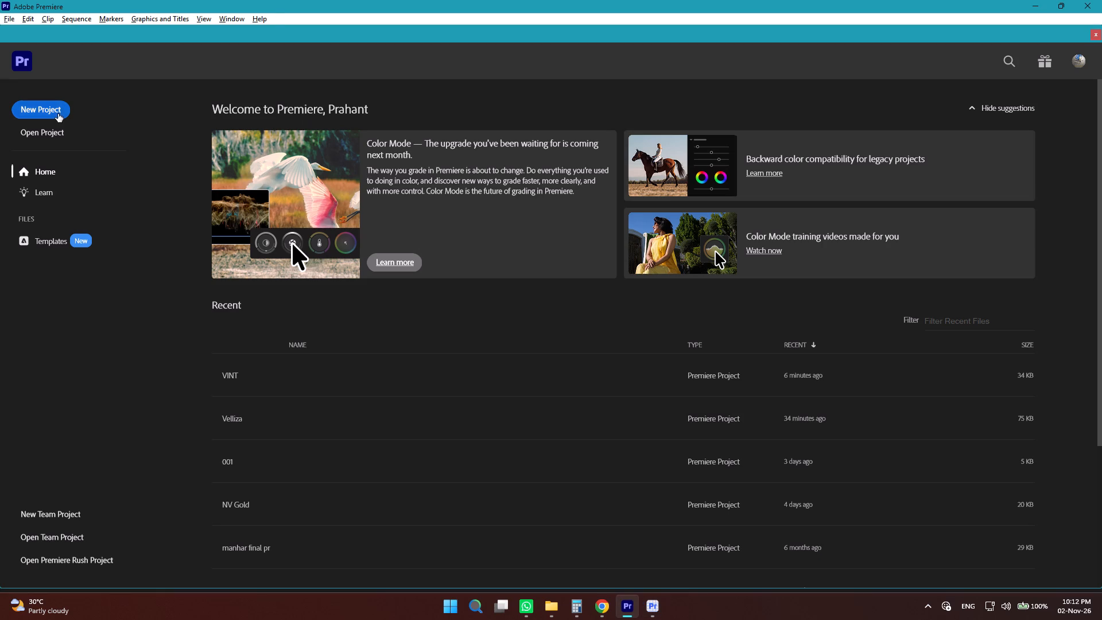
Switch to File Explorer and open the NEW PR FILE folder inside Avnishbhai.
key("alt+Tab")
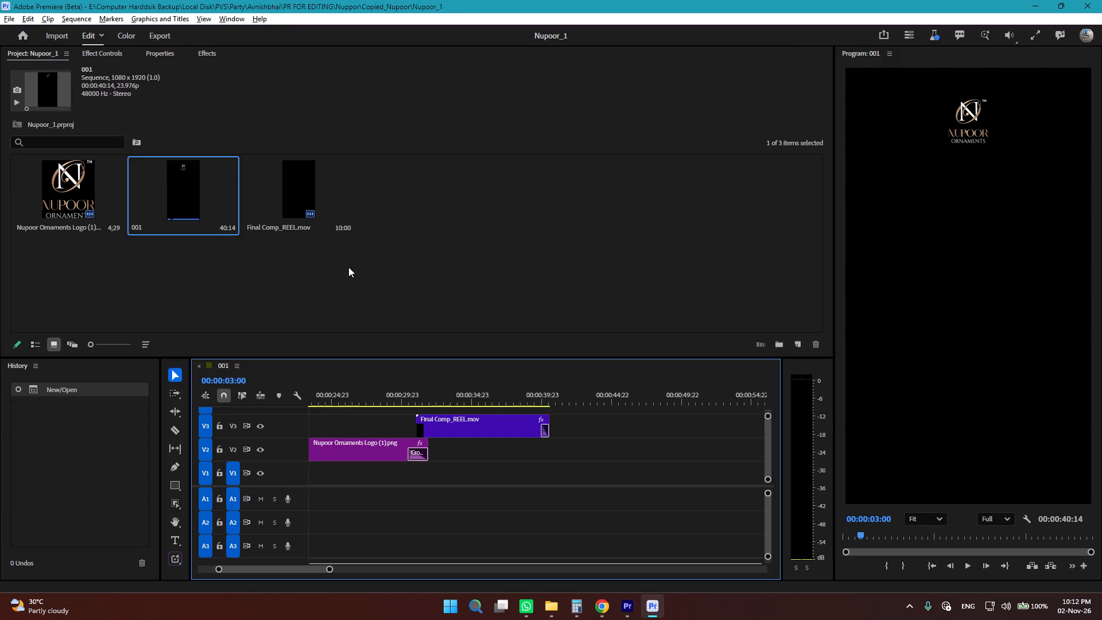
key("alt+Tab")
key("alt+Tab")
left_click(511, 292)
left_click(552, 523)
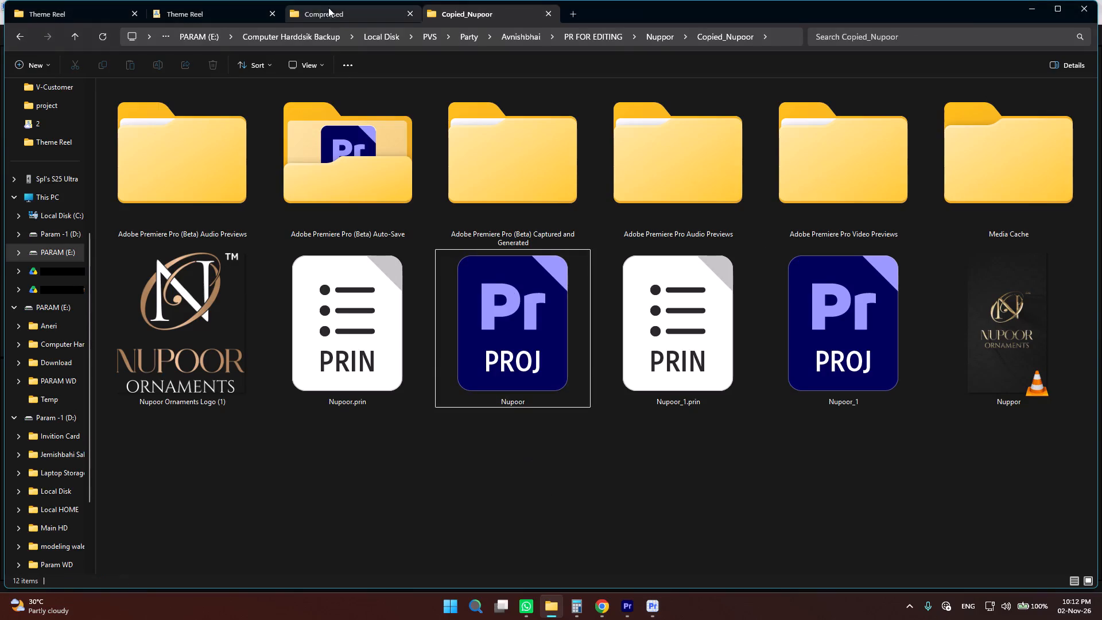
left_click(368, 9)
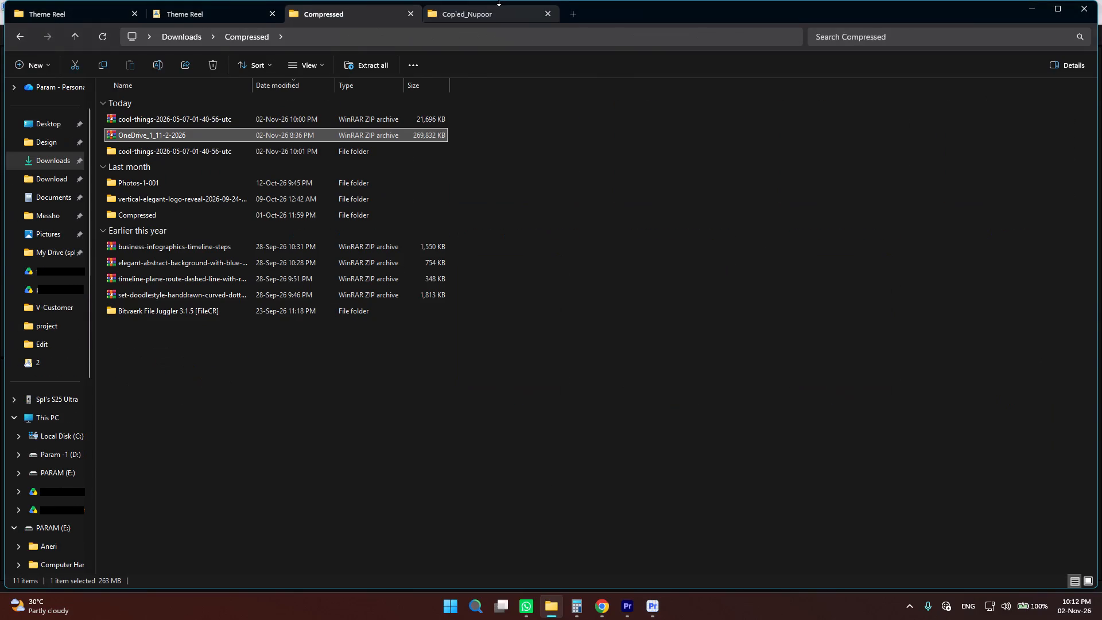
left_click(495, 6)
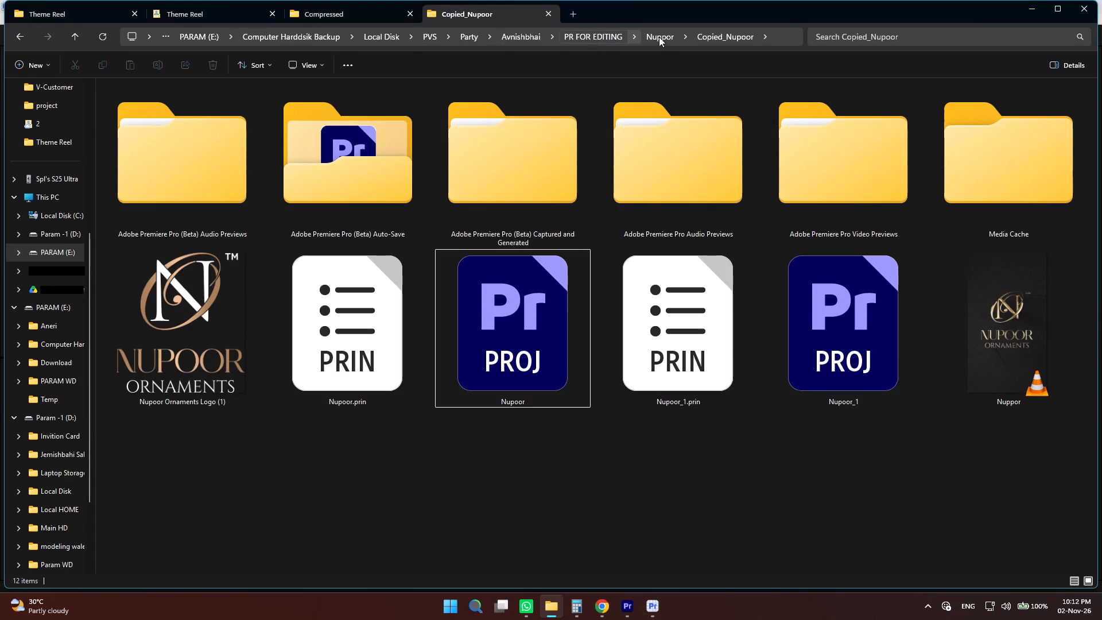
left_click(598, 30)
left_click(554, 35)
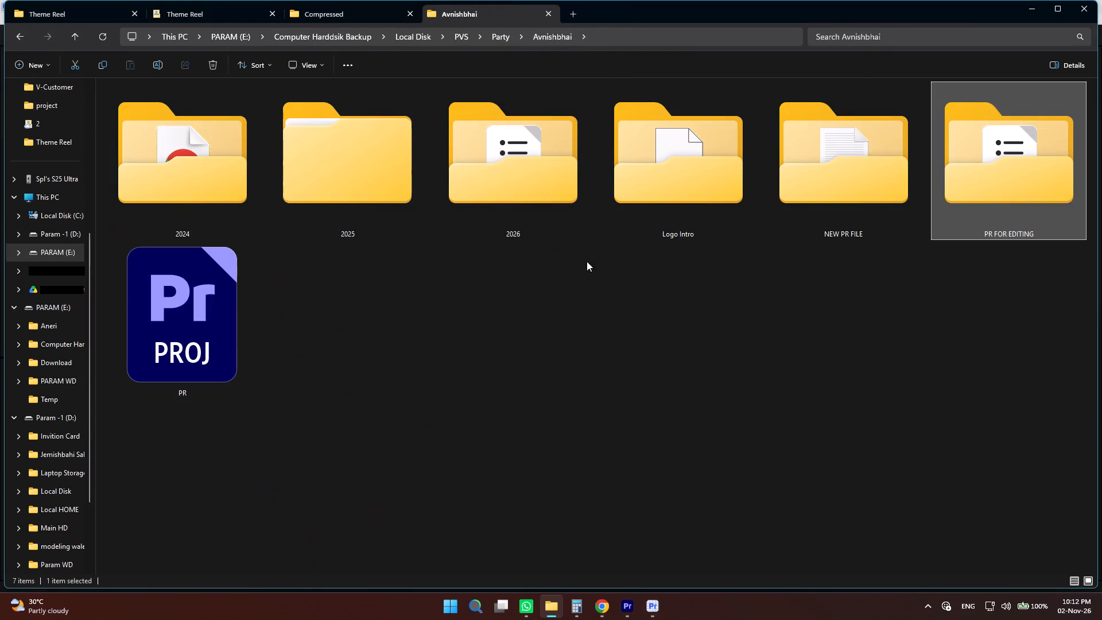
left_click(798, 325)
double_click(823, 163)
left_click(390, 332)
left_click(152, 144)
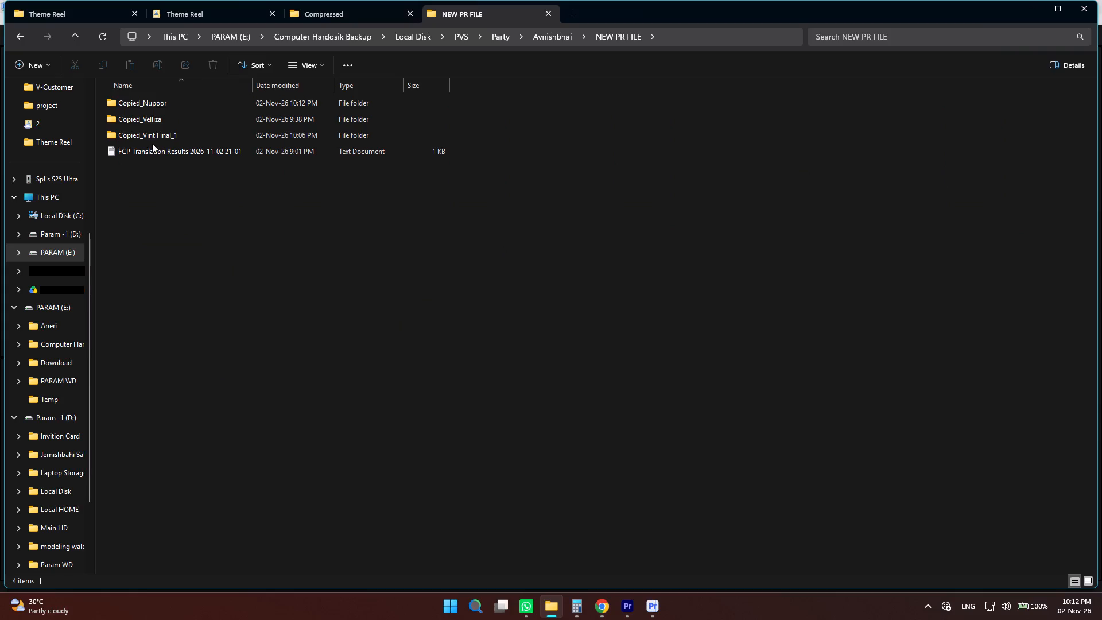
Open the Copied_Nupoor folder, show its files as extra large icons and select the Nuppor XML file.
double_click(146, 119)
key("BackSpace")
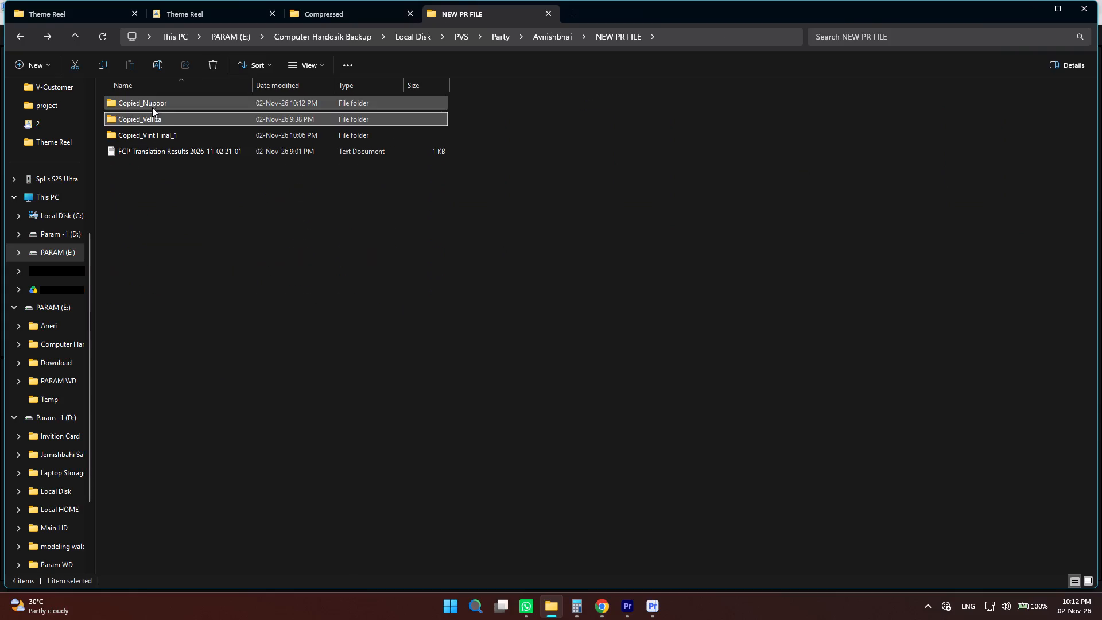
double_click(153, 103)
key("ctrl+shift+1")
left_click(410, 162)
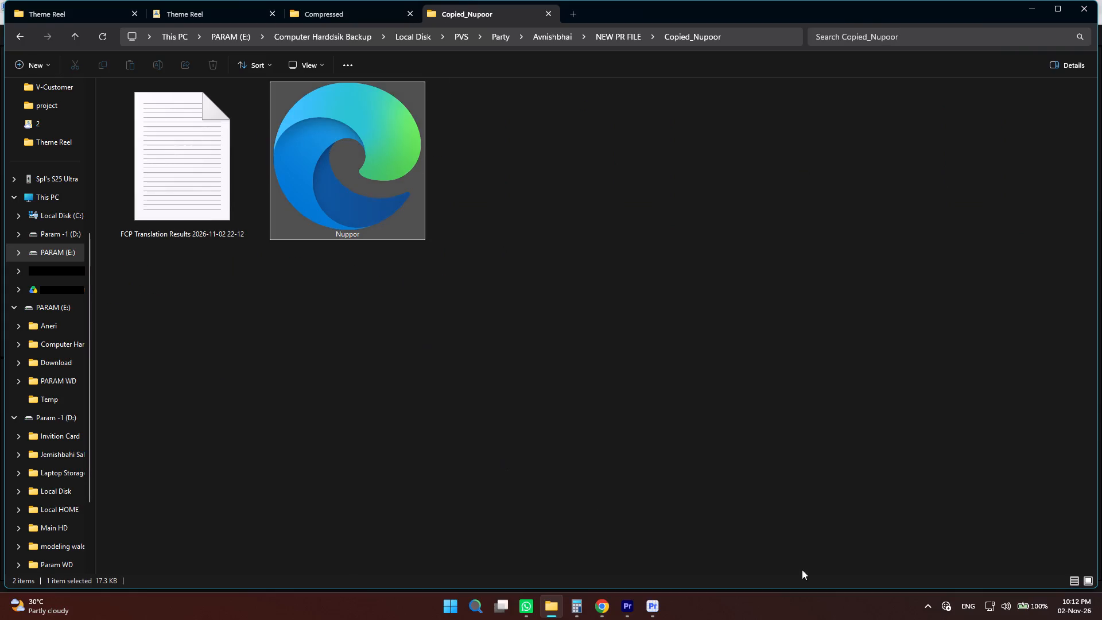
Set the new Premiere project's save location to the Copied_Nupoor folder, using the folder path copied from File Explorer.
left_click(625, 606)
key("alt+Tab")
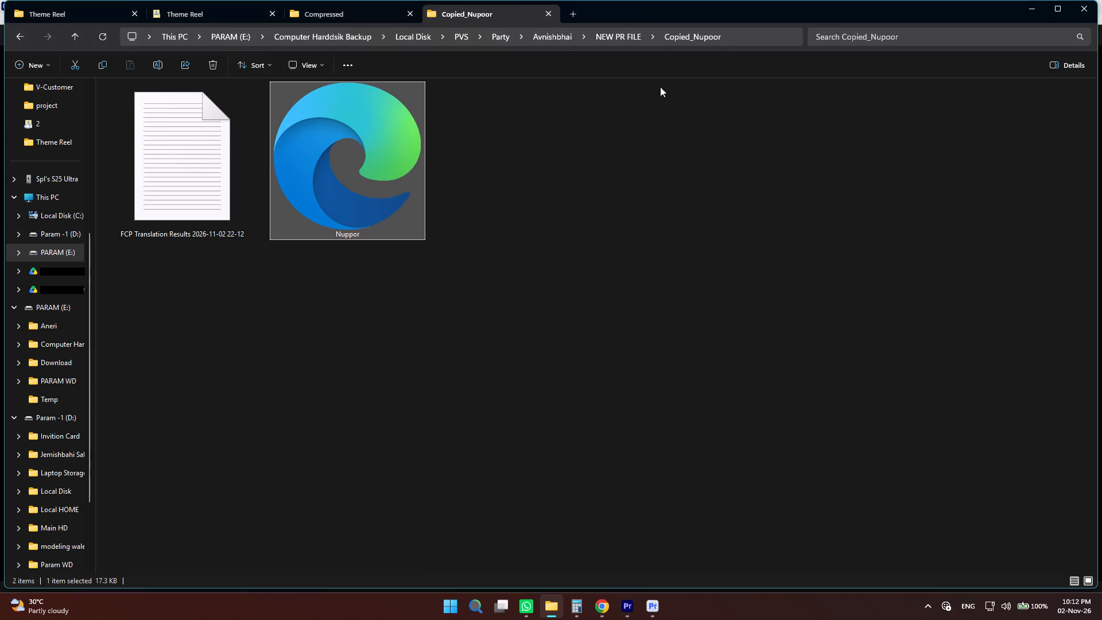
left_click(744, 39)
key("alt+Tab")
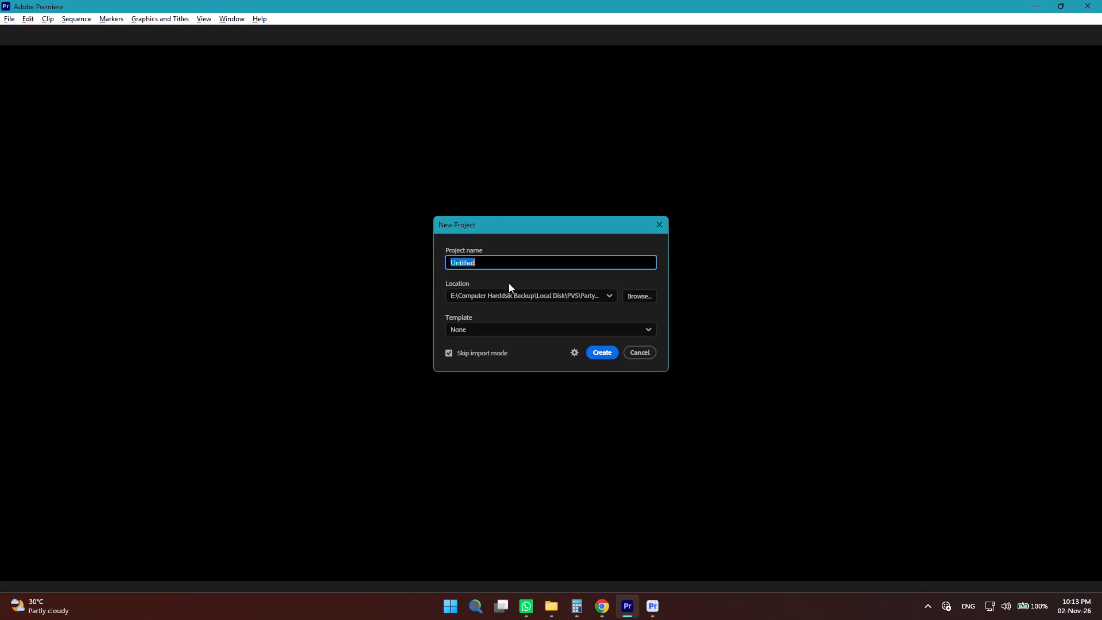
left_click(509, 283)
left_click(522, 291)
left_click(643, 293)
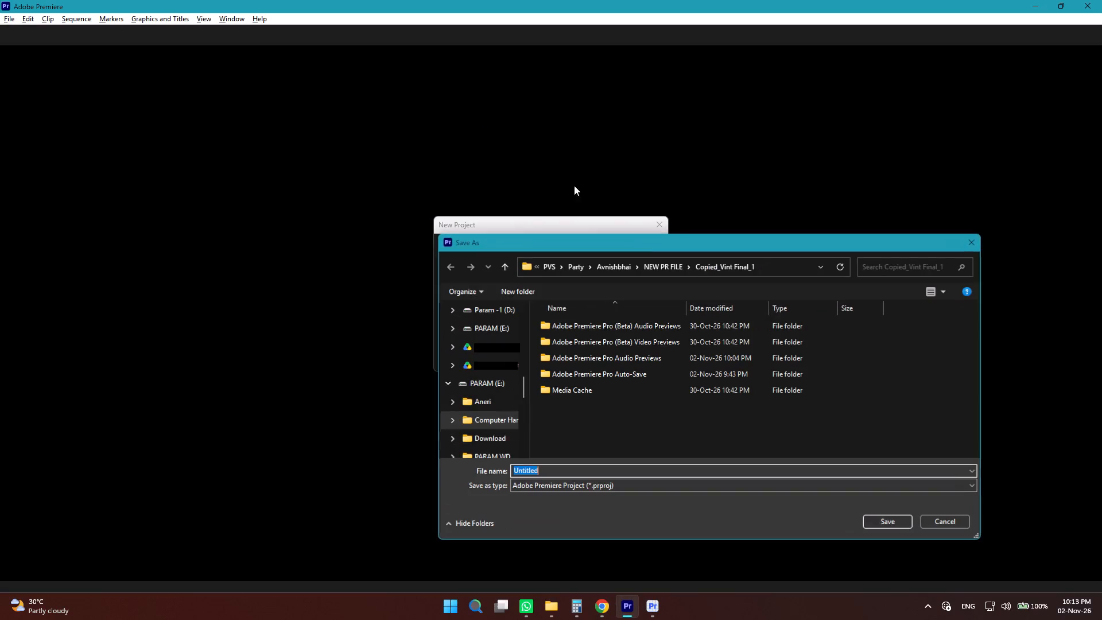
left_click(785, 265)
key("ctrl+v")
key("Return")
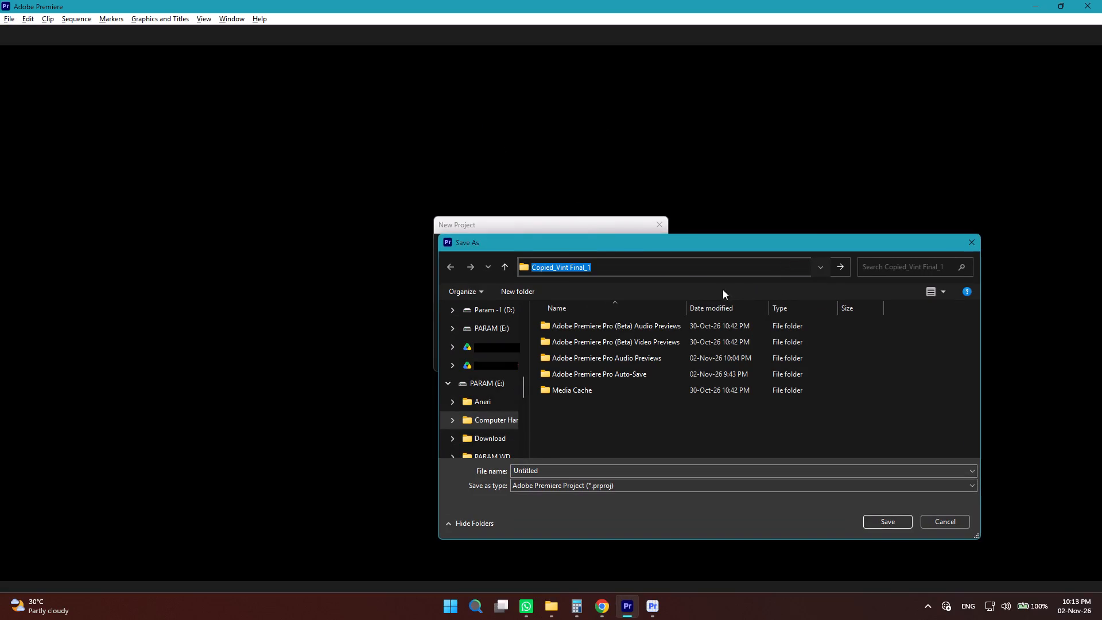
key("alt+Tab")
left_click(764, 42)
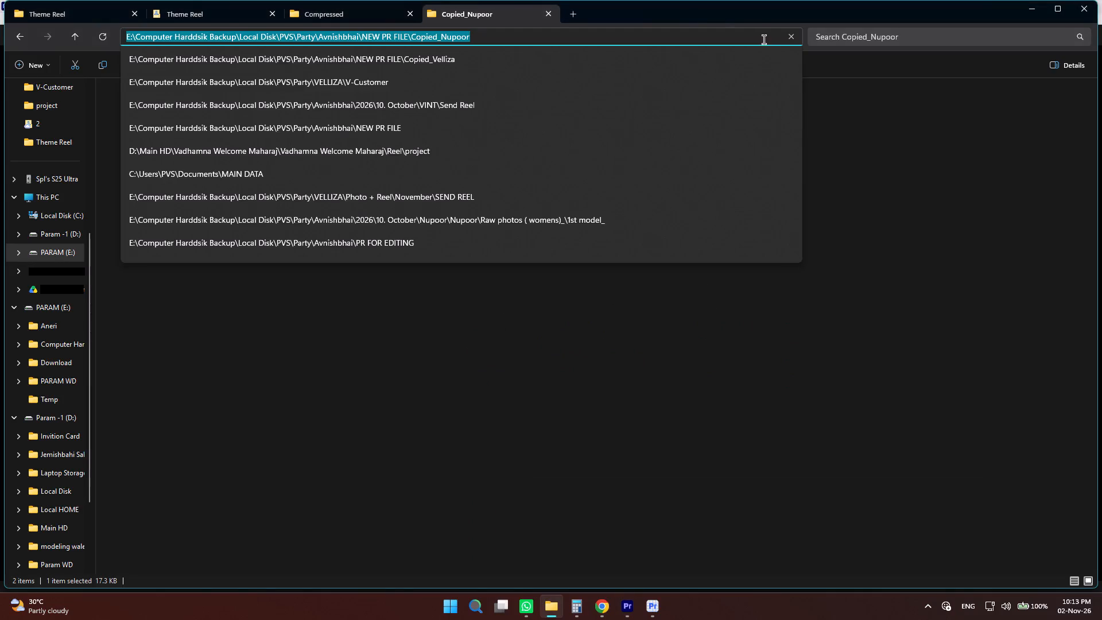
key("ctrl+c")
key("alt+Tab")
key("Escape")
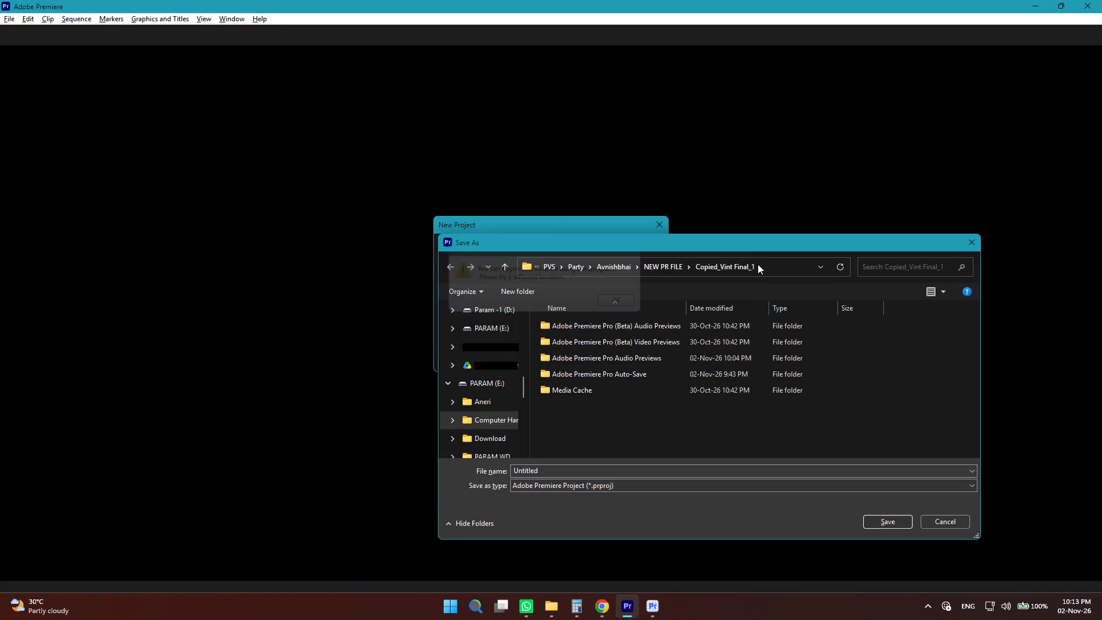
left_click(770, 263)
key("ctrl+v")
key("Return")
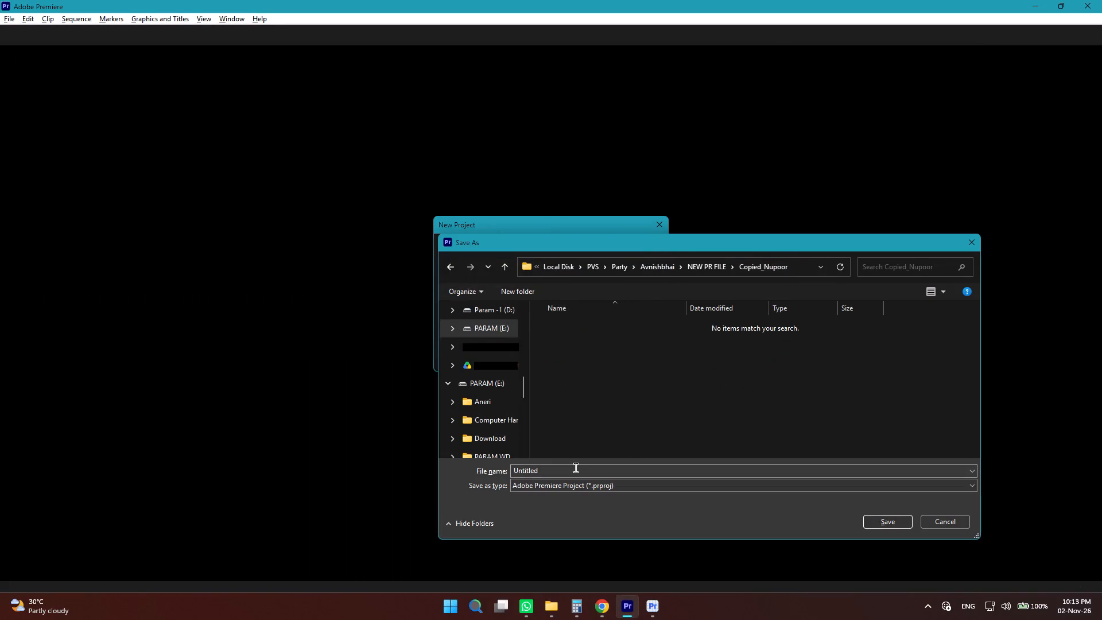
Name the project Nupoor and create it.
double_click(574, 470)
type("Nupoor")
key("Return")
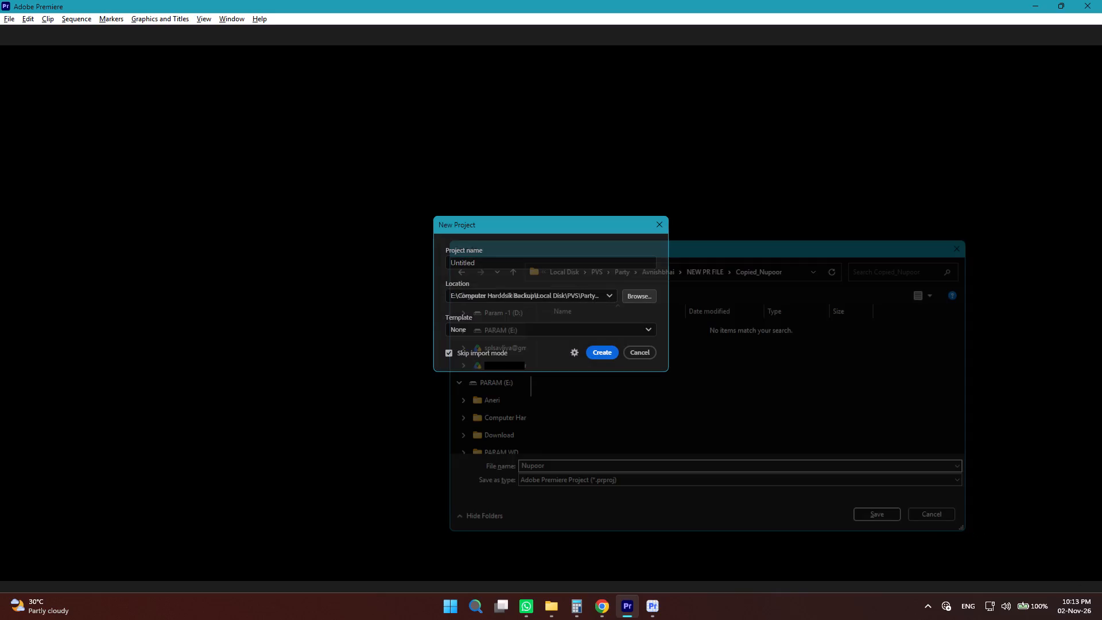
left_click(610, 348)
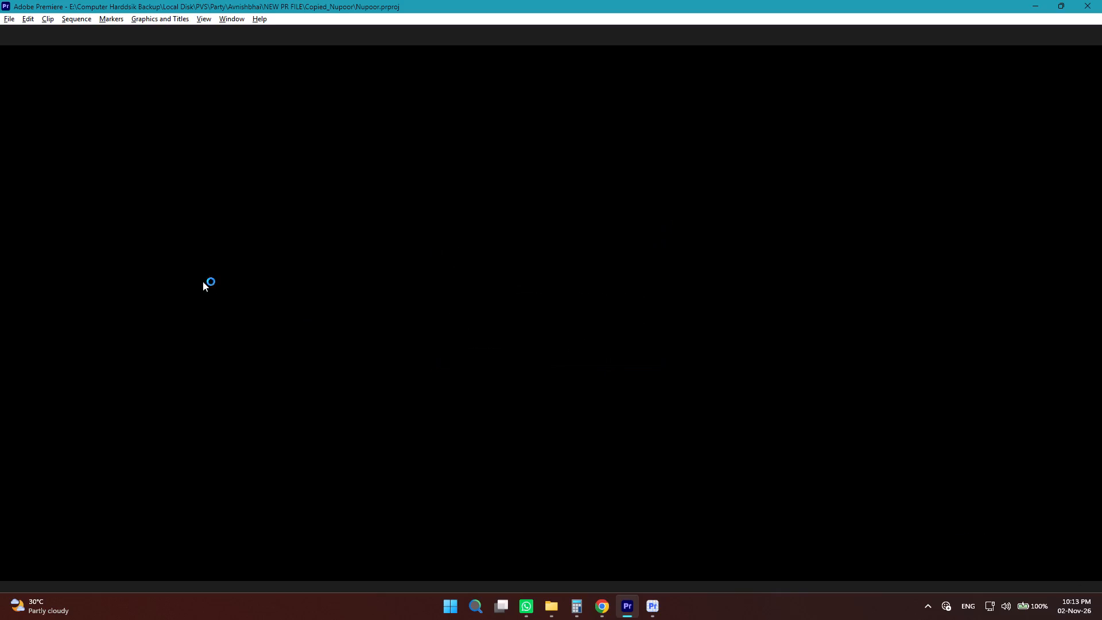
left_click(354, 199)
Import the Nuppor XML file from the Copied_Nupoor folder into the new project.
key("alt+Tab")
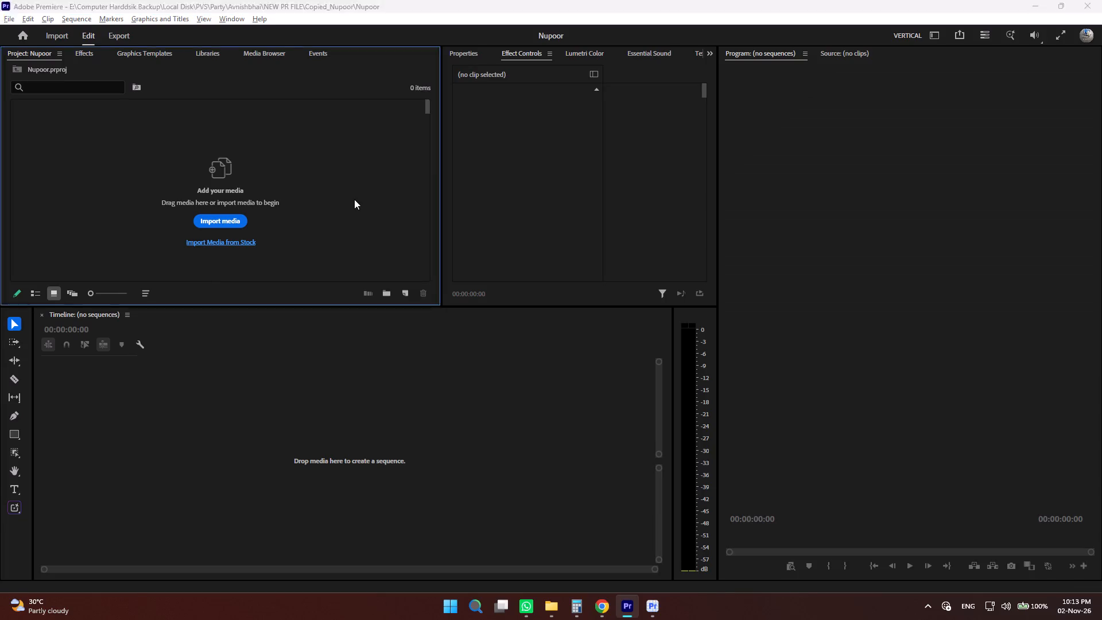
left_click_drag(393, 179, 364, 186)
key("alt+Tab")
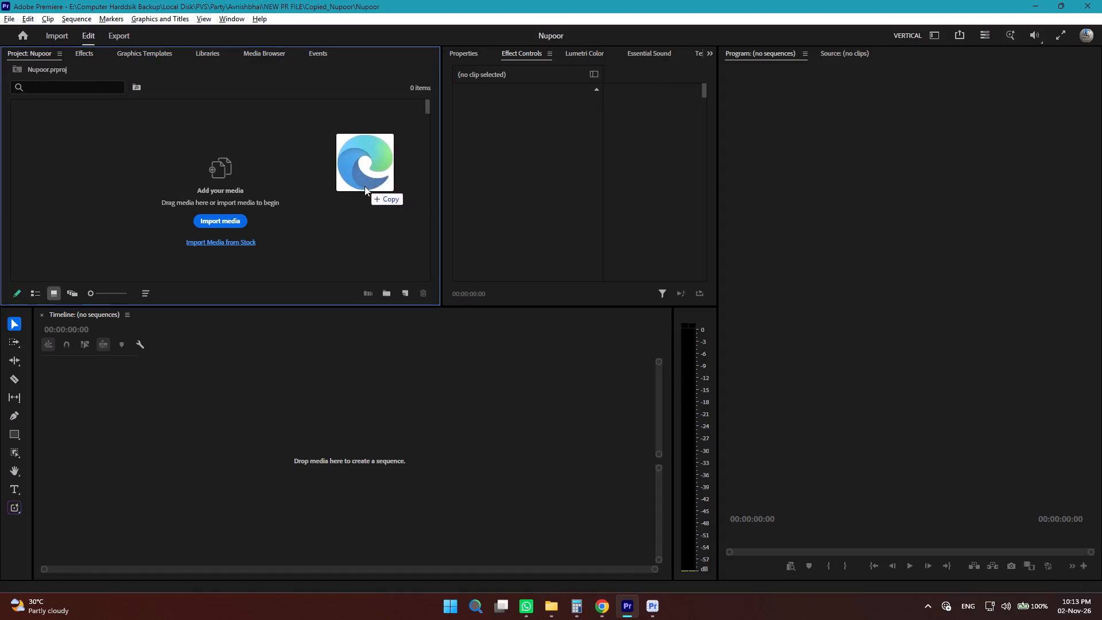
left_click_drag(364, 186, 348, 177)
left_click(654, 340)
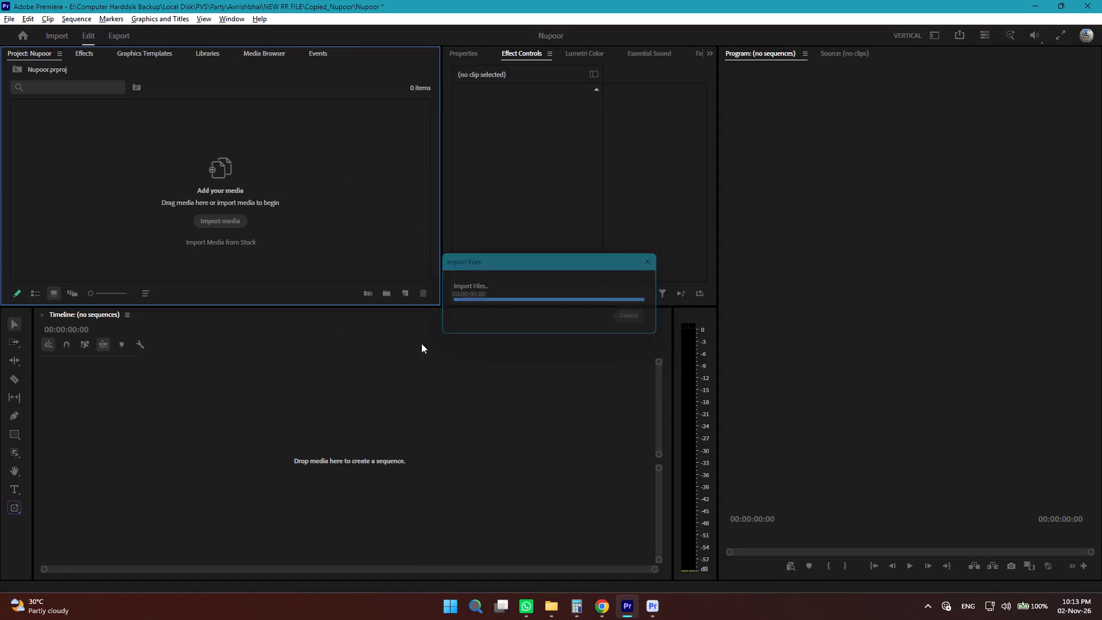
Open the imported Nuppor bin and delete the FCP Translation Results item from it.
left_click(186, 193)
double_click(87, 128)
left_click(204, 213)
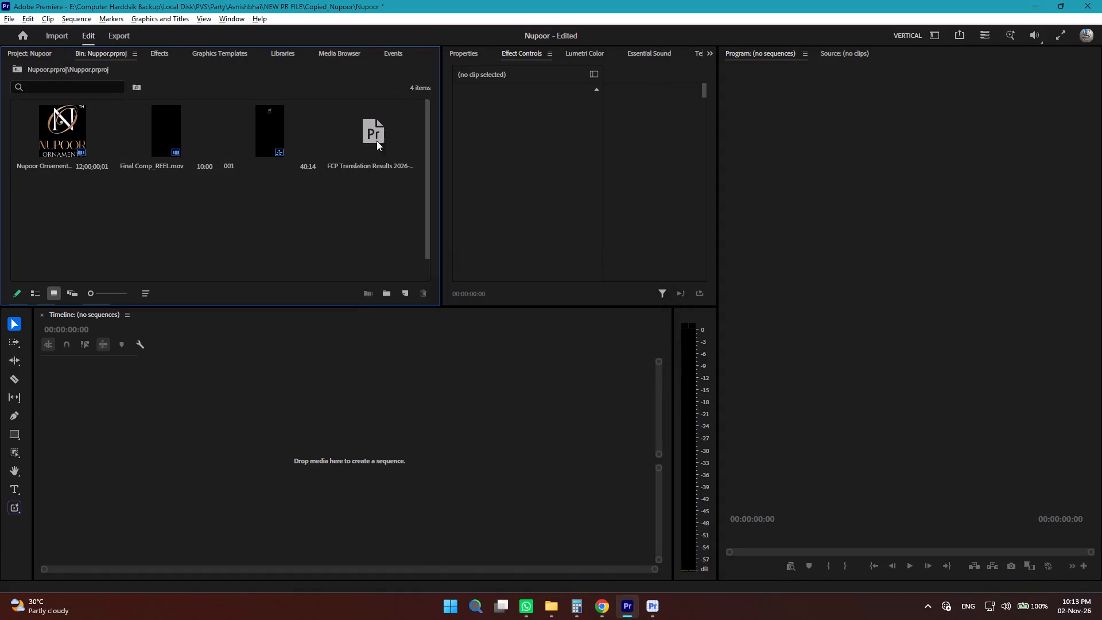
left_click(386, 131)
left_click(356, 194)
left_click(369, 153)
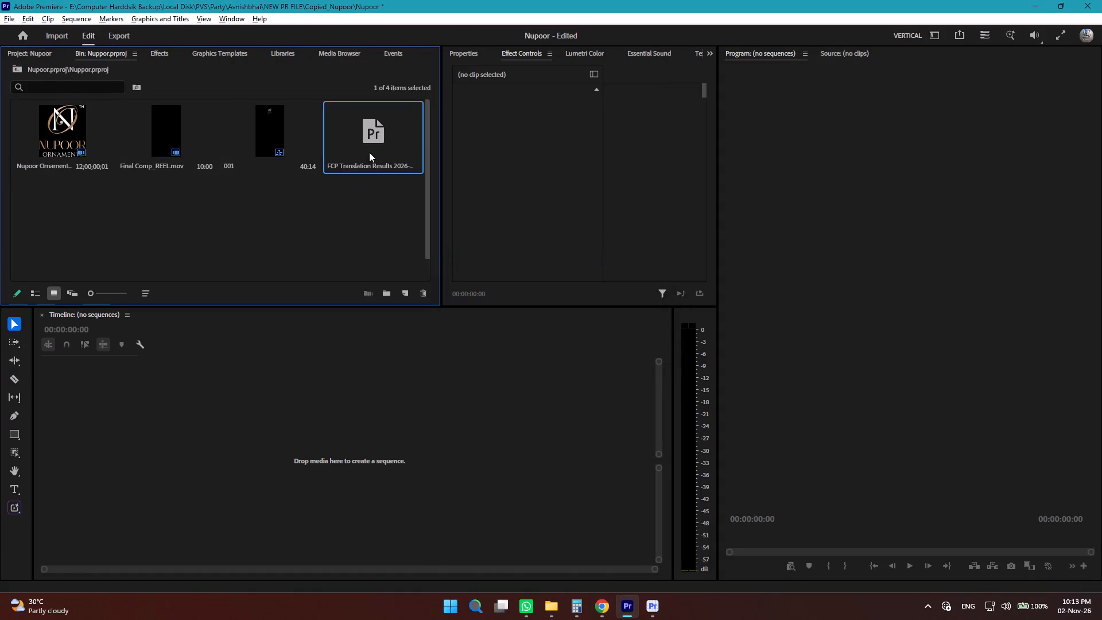
key("Delete")
left_click(255, 264)
Open sequence 001 from the bin in the timeline.
left_click(183, 134)
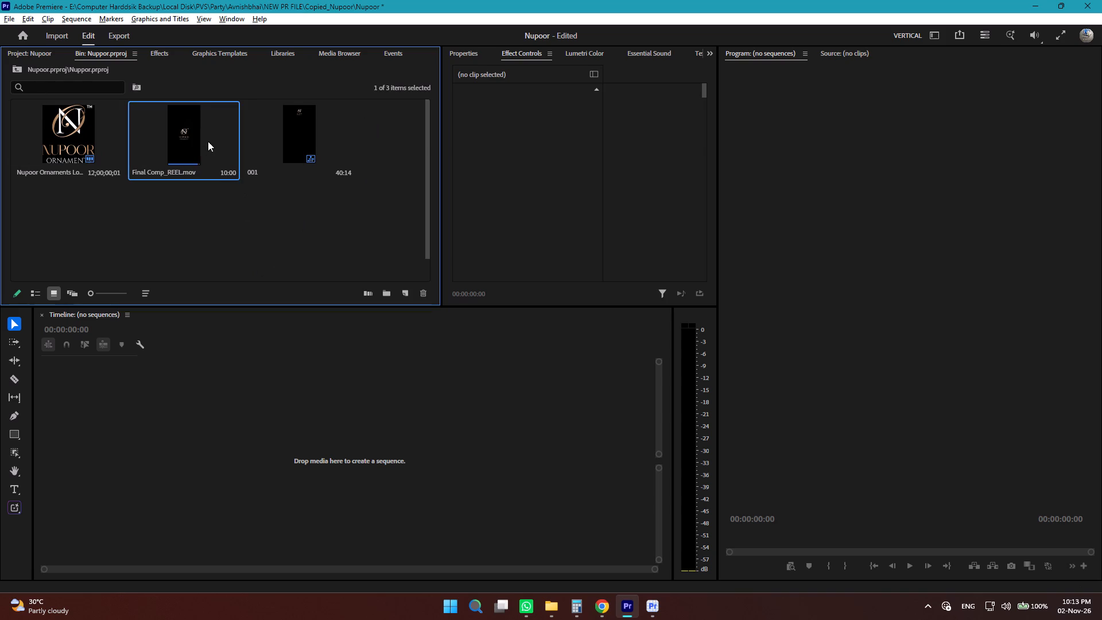
double_click(300, 135)
left_click(296, 487)
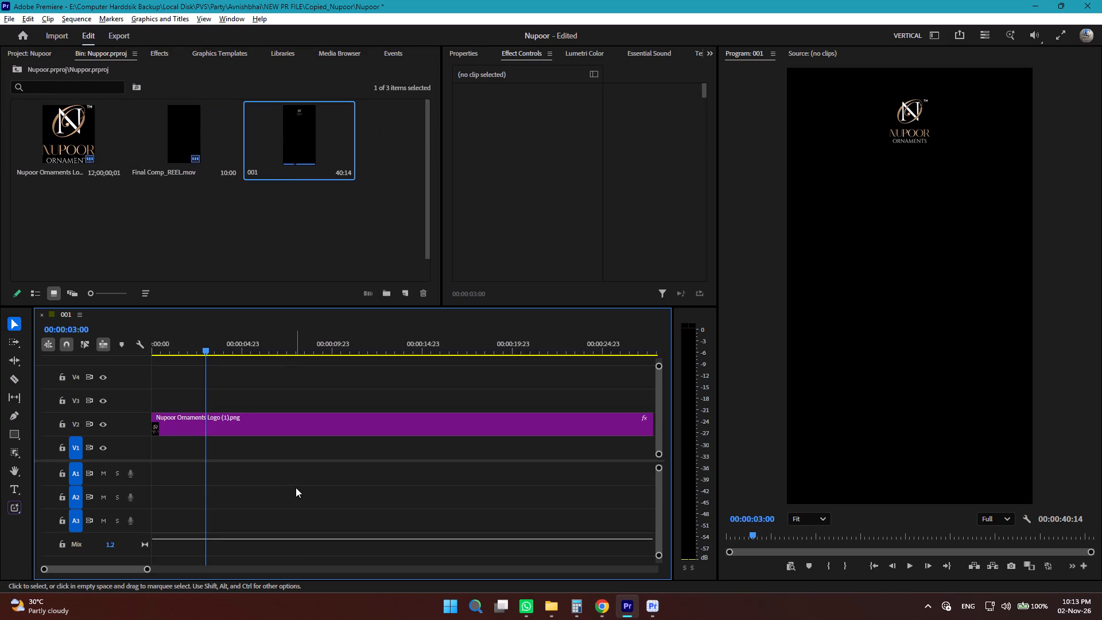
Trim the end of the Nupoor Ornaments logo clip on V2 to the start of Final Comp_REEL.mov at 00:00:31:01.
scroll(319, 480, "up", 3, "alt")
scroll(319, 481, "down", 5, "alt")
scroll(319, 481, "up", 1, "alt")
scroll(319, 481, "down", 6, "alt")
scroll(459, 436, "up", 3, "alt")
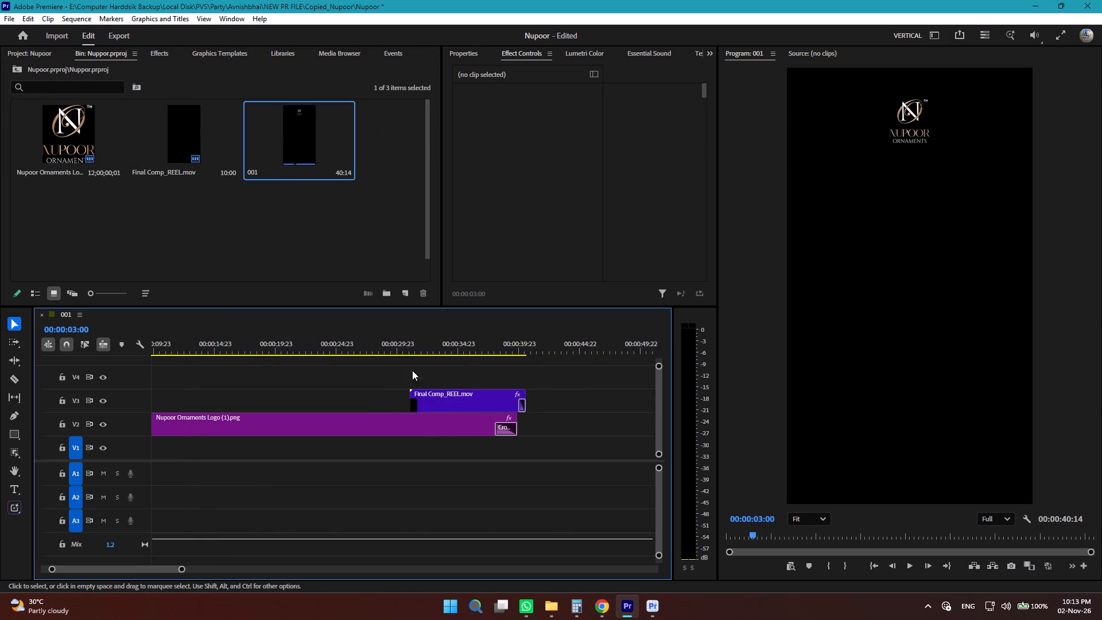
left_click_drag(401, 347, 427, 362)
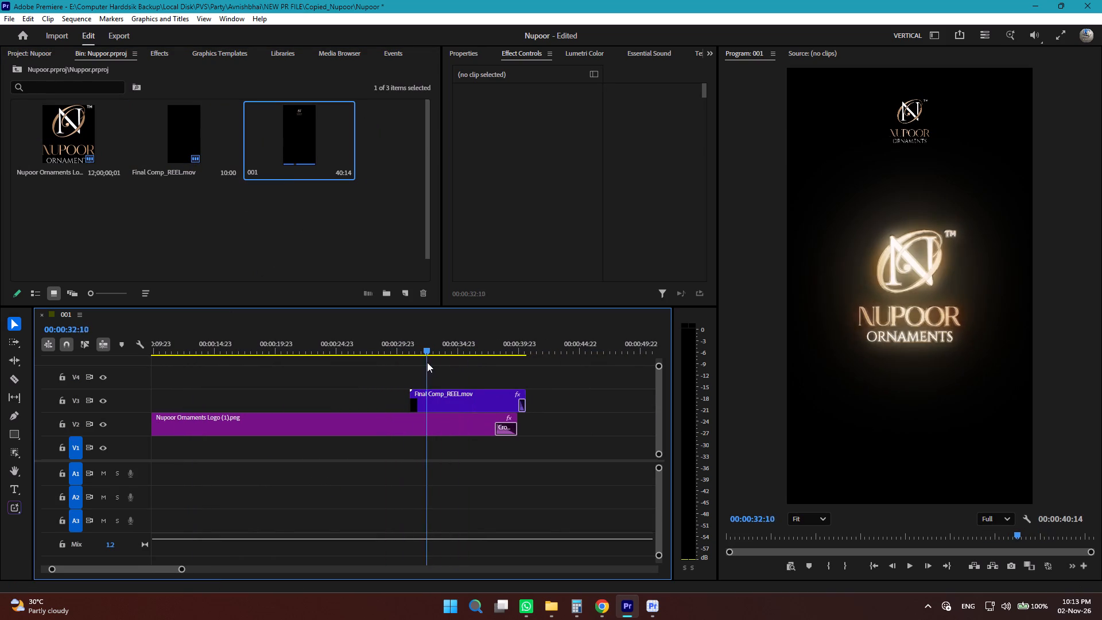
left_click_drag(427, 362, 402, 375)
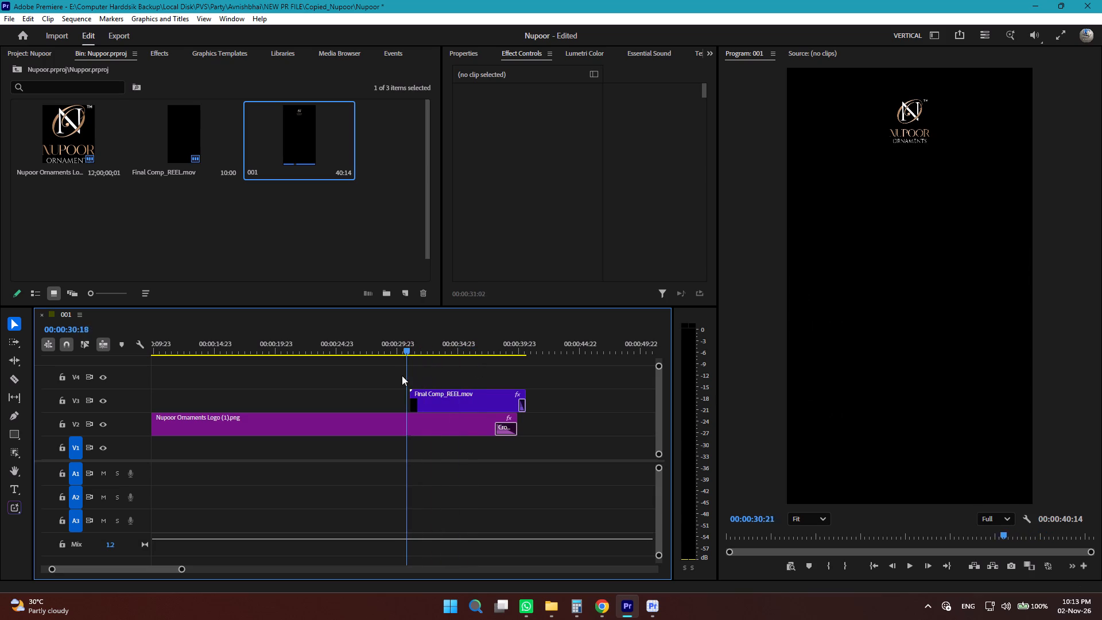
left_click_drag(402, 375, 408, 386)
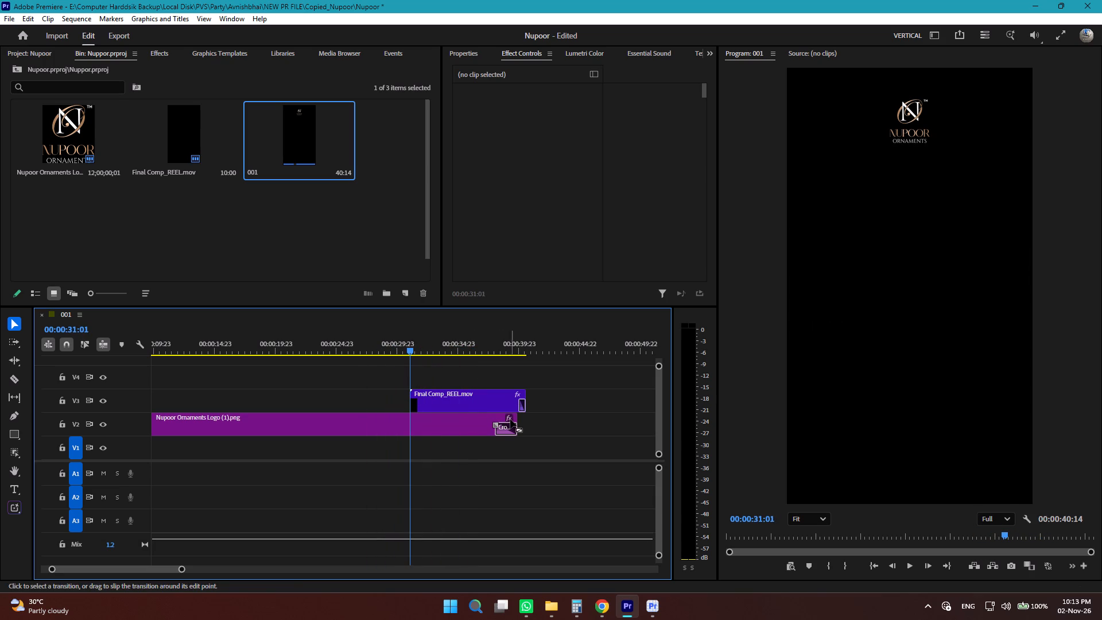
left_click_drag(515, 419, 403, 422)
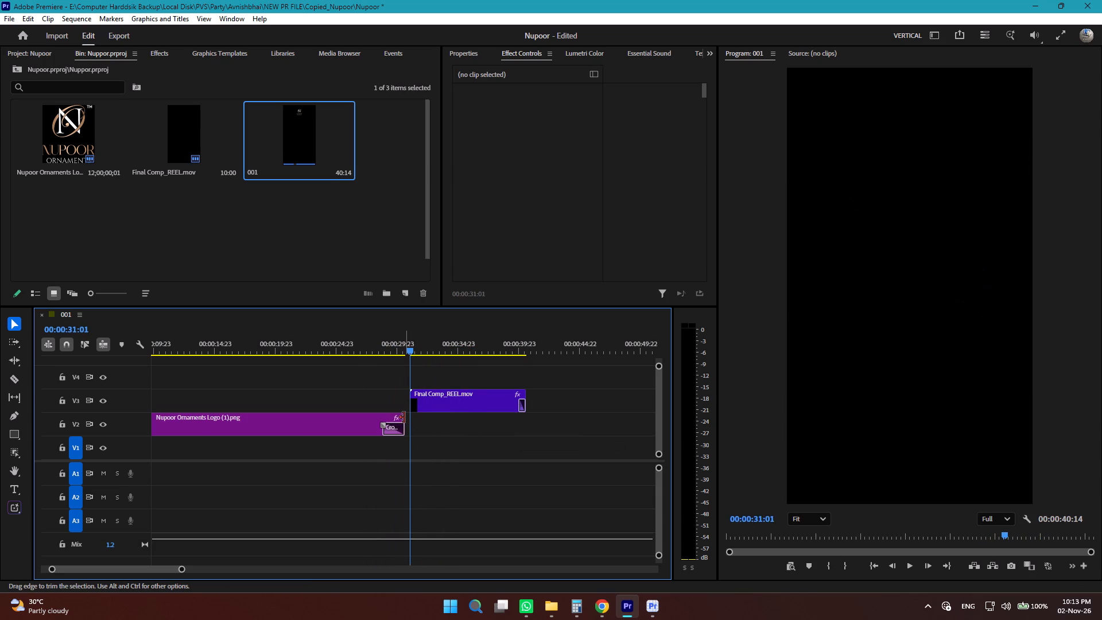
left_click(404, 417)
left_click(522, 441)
Move Final Comp_REEL.mov on V3 about 1.3 seconds earlier so it overlaps the end of the logo clip.
left_click_drag(406, 347, 0, 376)
left_click(159, 416)
left_click(472, 472)
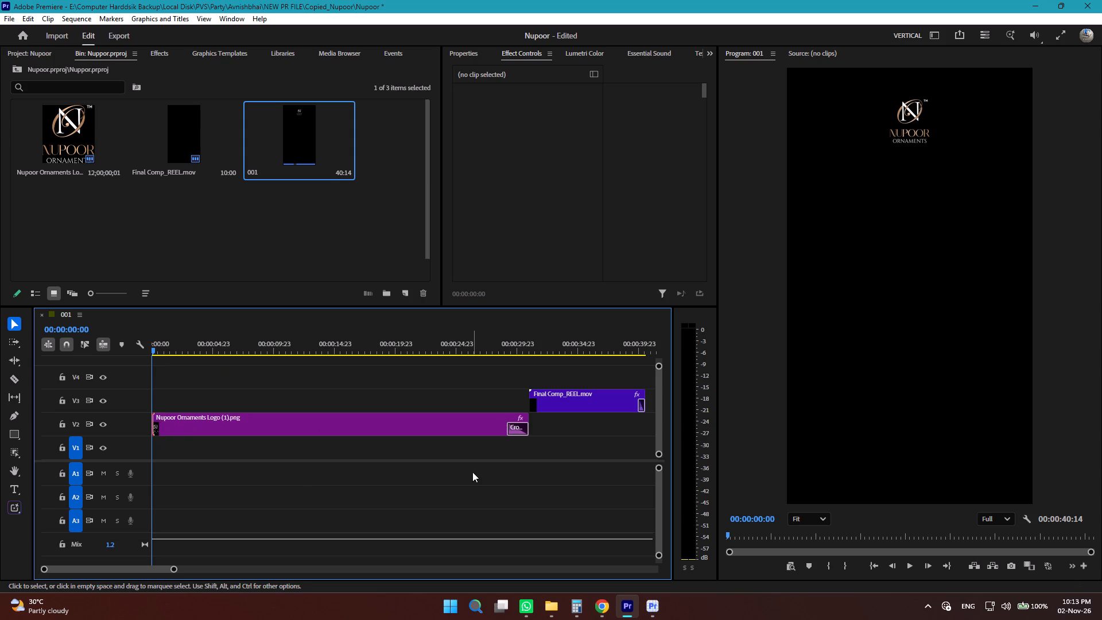
scroll(562, 401, "up", 4, "alt")
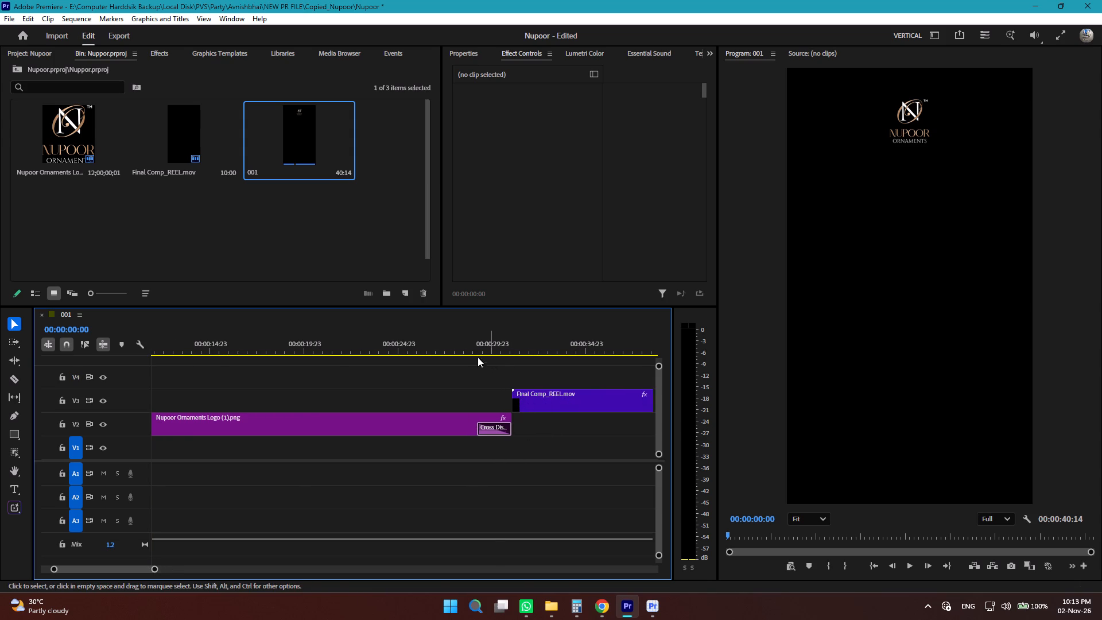
left_click_drag(474, 347, 543, 357)
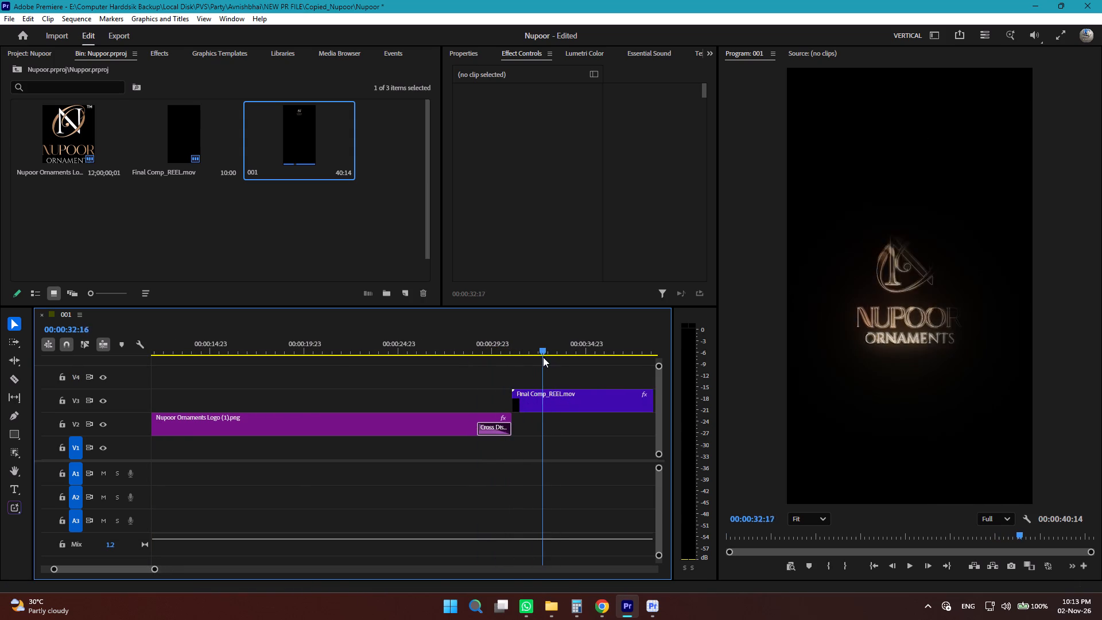
left_click_drag(543, 357, 528, 358)
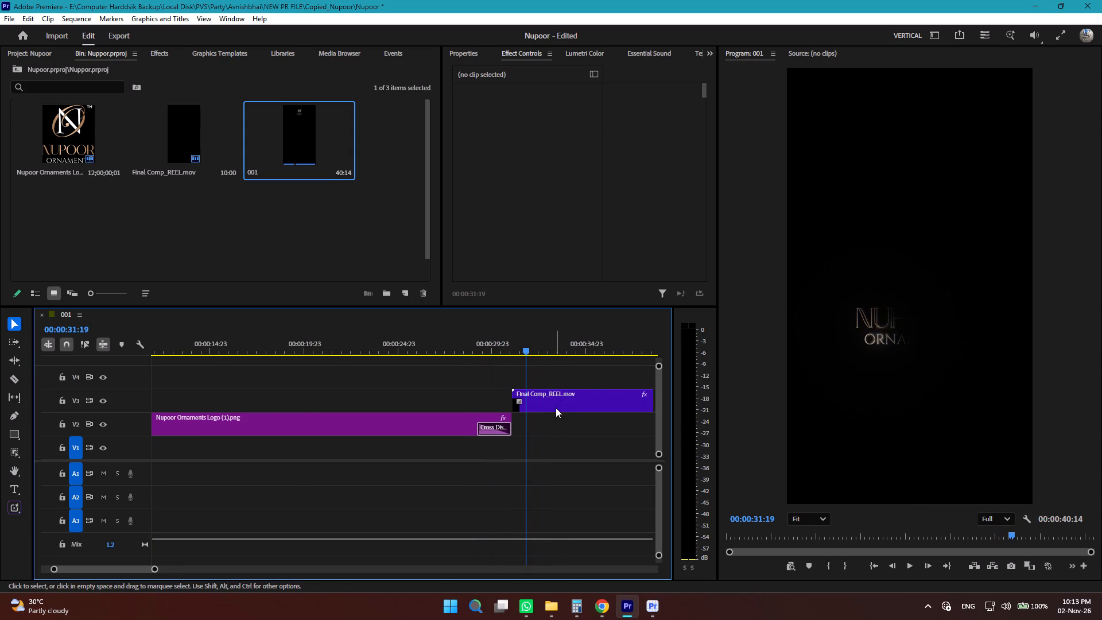
left_click_drag(556, 408, 537, 409)
left_click_drag(529, 351, 509, 352)
left_click_drag(523, 402, 511, 404)
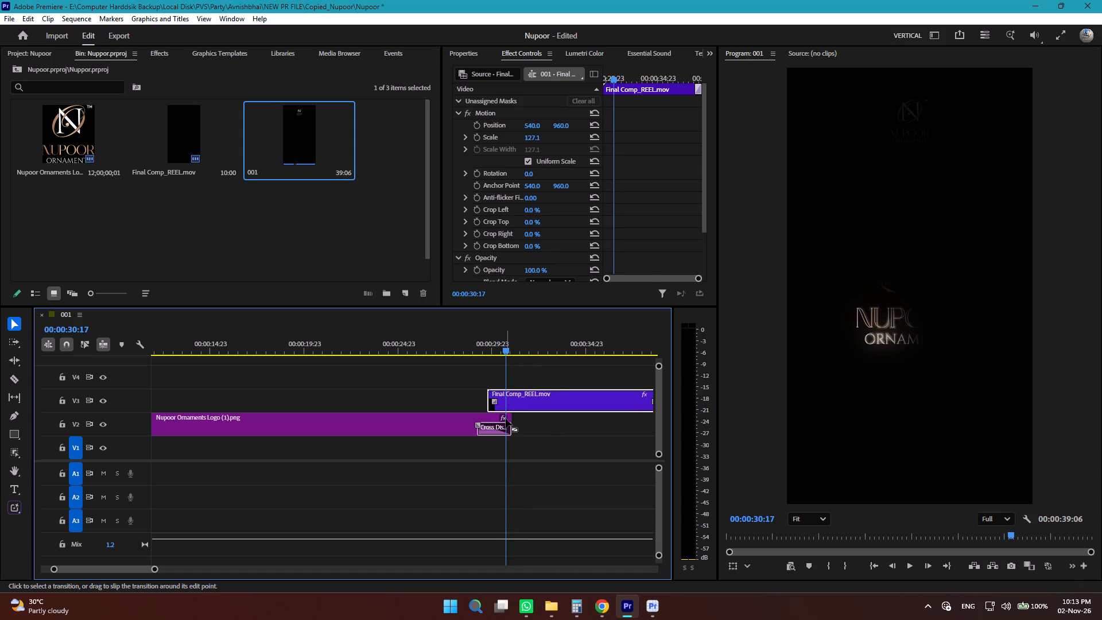
Trim the end of the Nupoor Ornaments logo clip on V2 to the playhead at 00:00:30:17.
left_click(506, 418)
left_click_drag(509, 418, 502, 418)
left_click(538, 444)
left_click(518, 390)
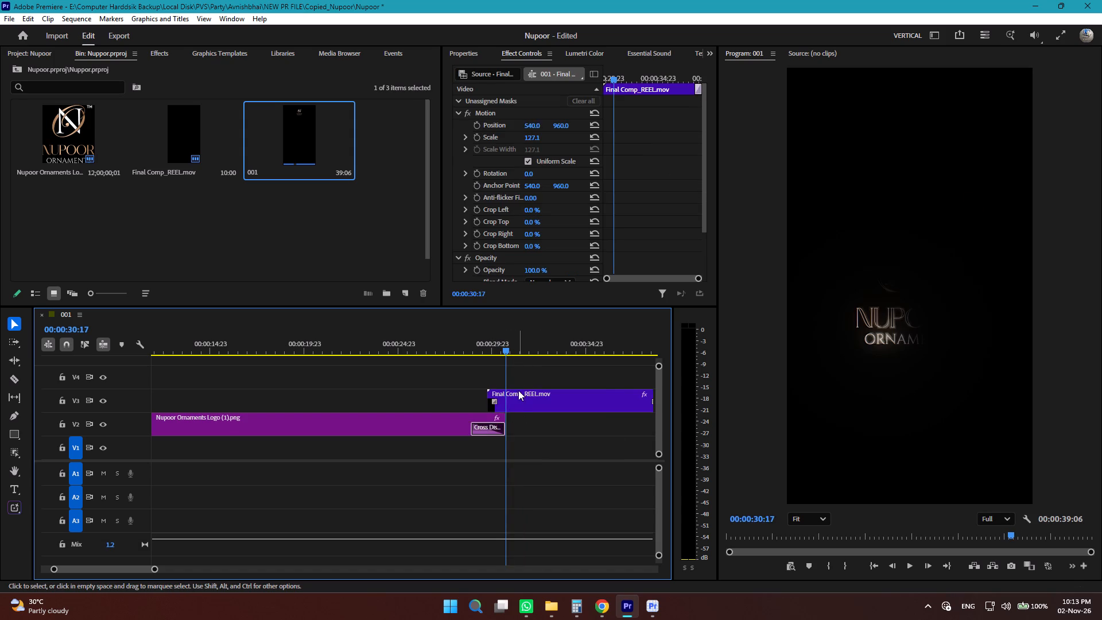
left_click(258, 226)
Switch to File Explorer and select 15_PRAHANT_15-10-26_REEL in the Nupoor Theme Reel folder.
key("alt+Tab")
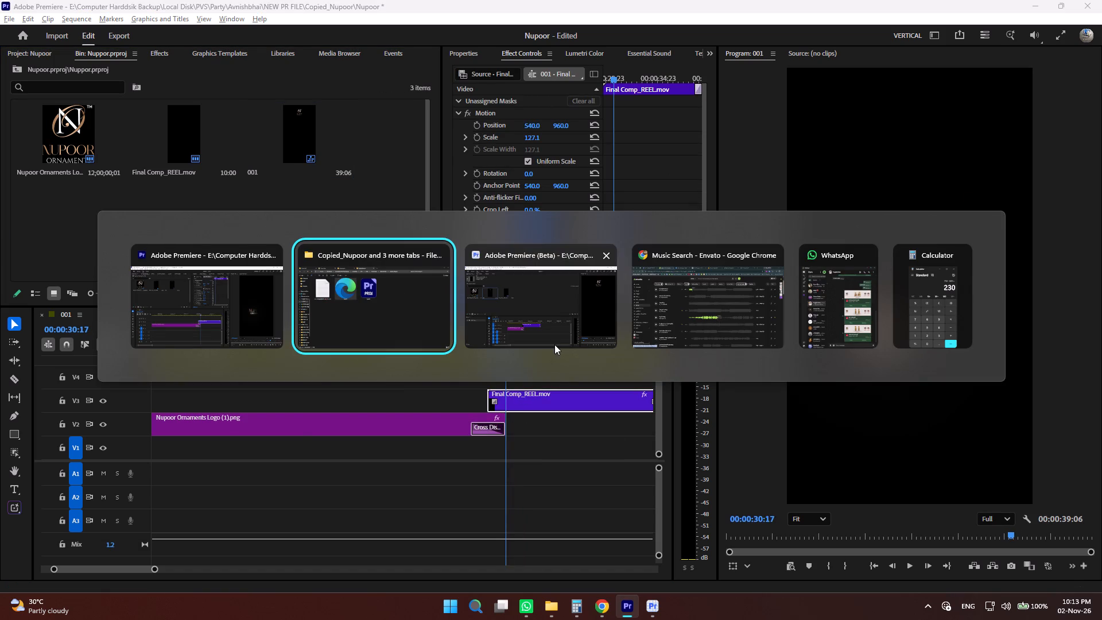
left_click(406, 308, "alt")
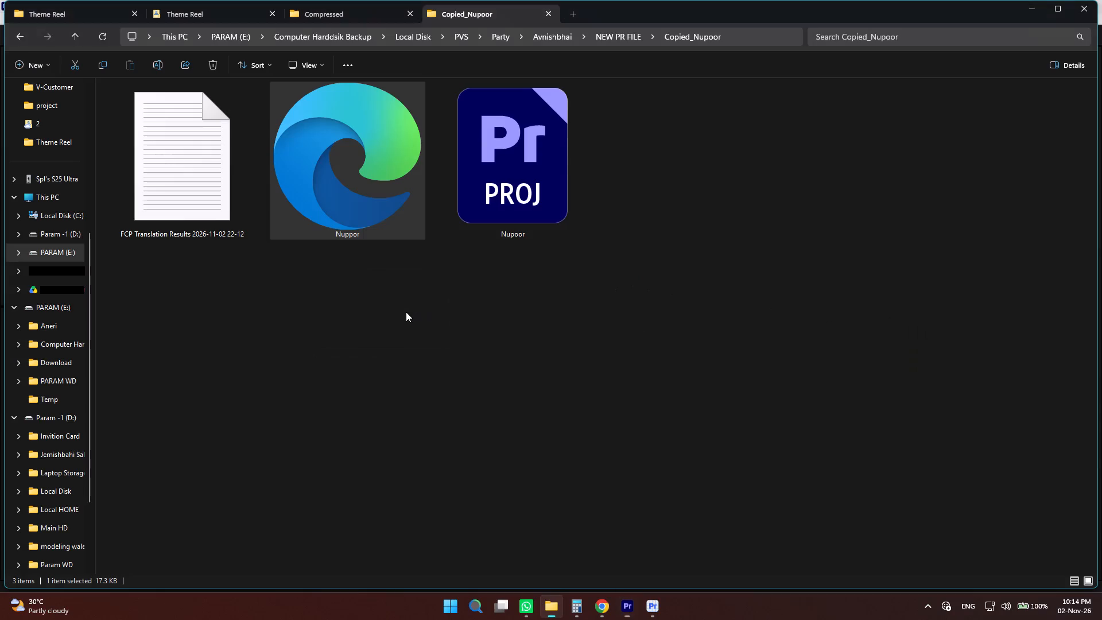
left_click(55, 19)
left_click(511, 506)
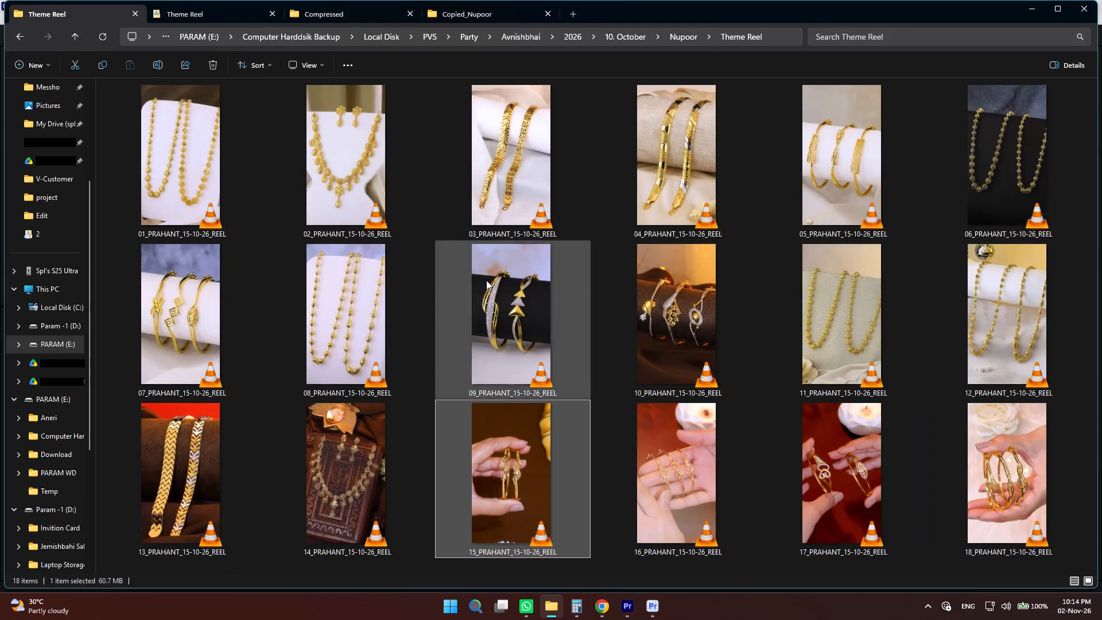
Switch to the Epidemic Sound page in Chrome and get music recommendations for the 15_PRAHANT_15-10-26_REEL video from the Theme Reel folder.
left_click(605, 613)
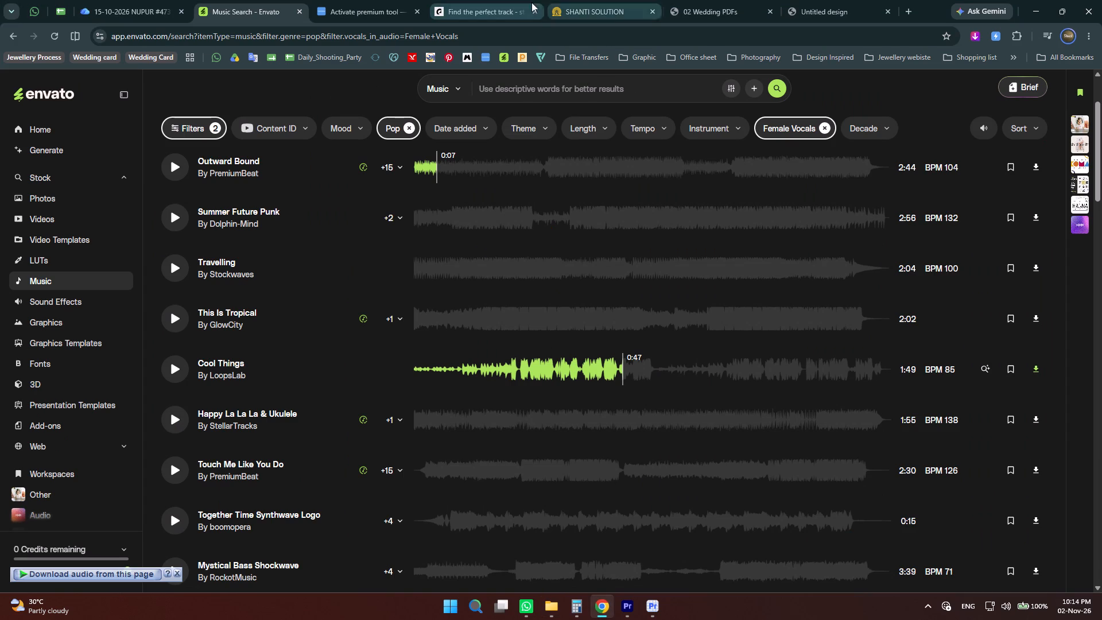
left_click(503, 0)
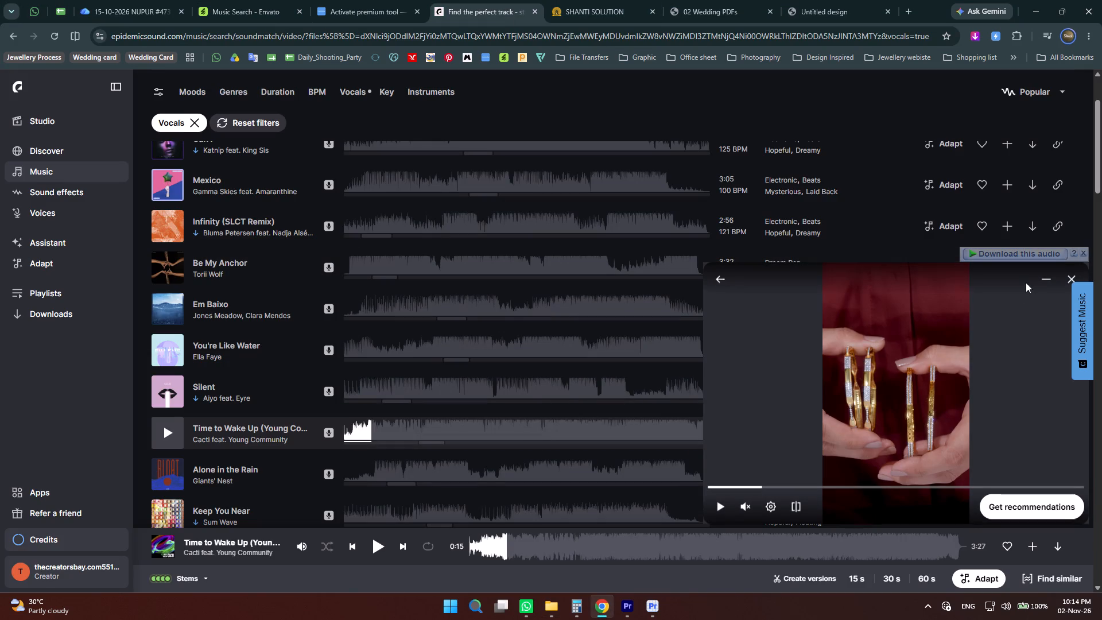
left_click(721, 278)
key("alt+Tab")
left_click_drag(527, 462, 526, 462)
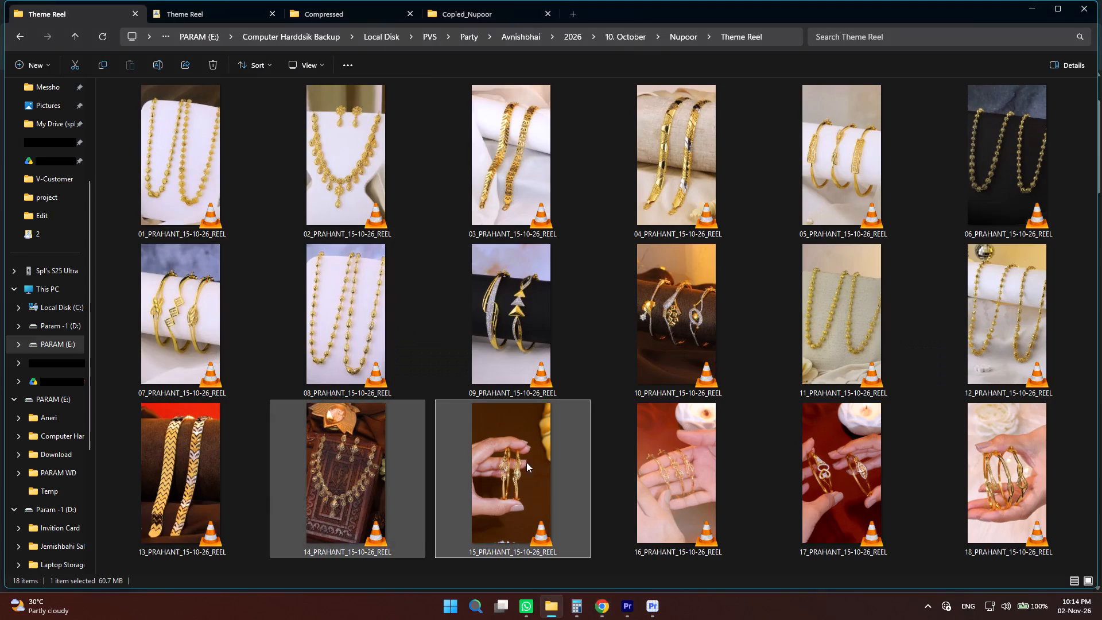
left_click_drag(526, 462, 984, 427)
key("alt+Tab")
left_click(1019, 505)
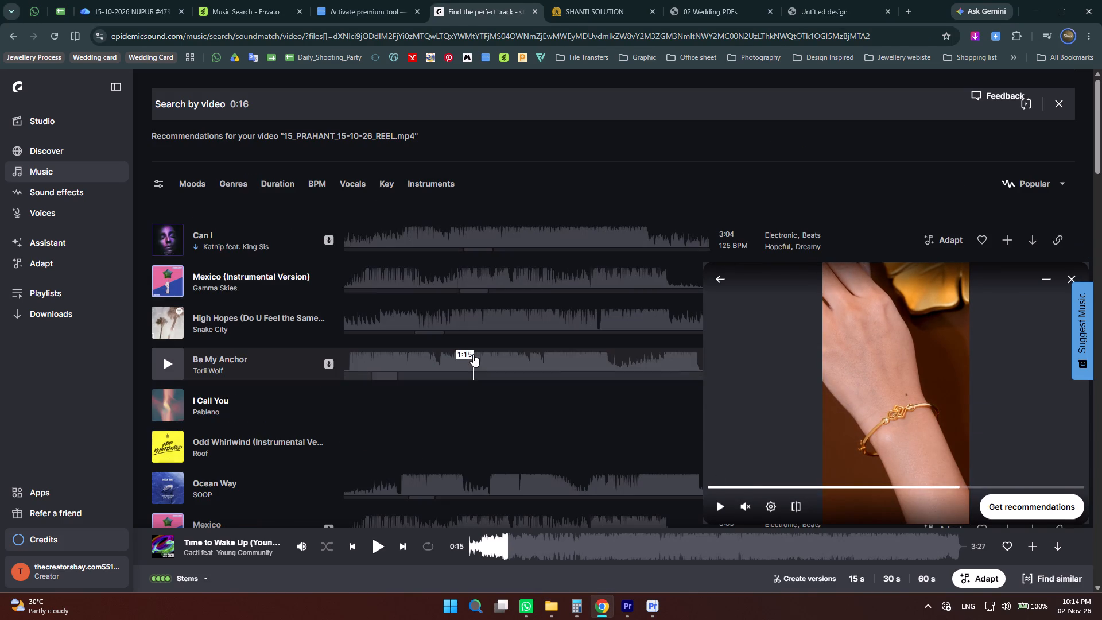
Filter the video's recommendations to Vocals and preview tracks such as Be My Anchor, Infinity (SLCT Remix) and Em Baixo.
left_click(162, 279)
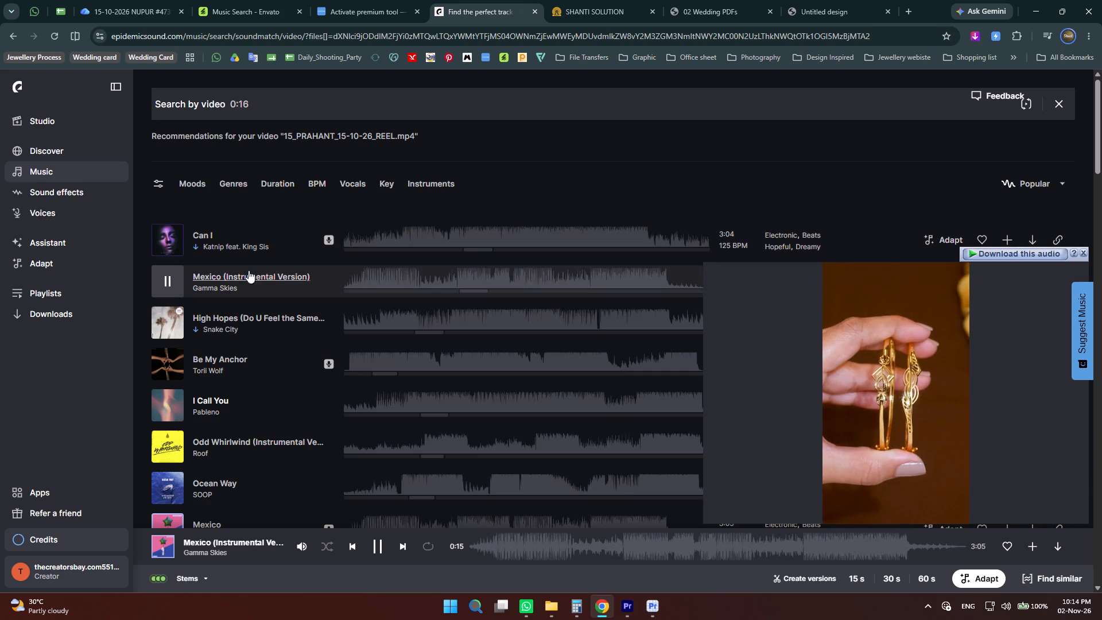
left_click(347, 184)
left_click(164, 213)
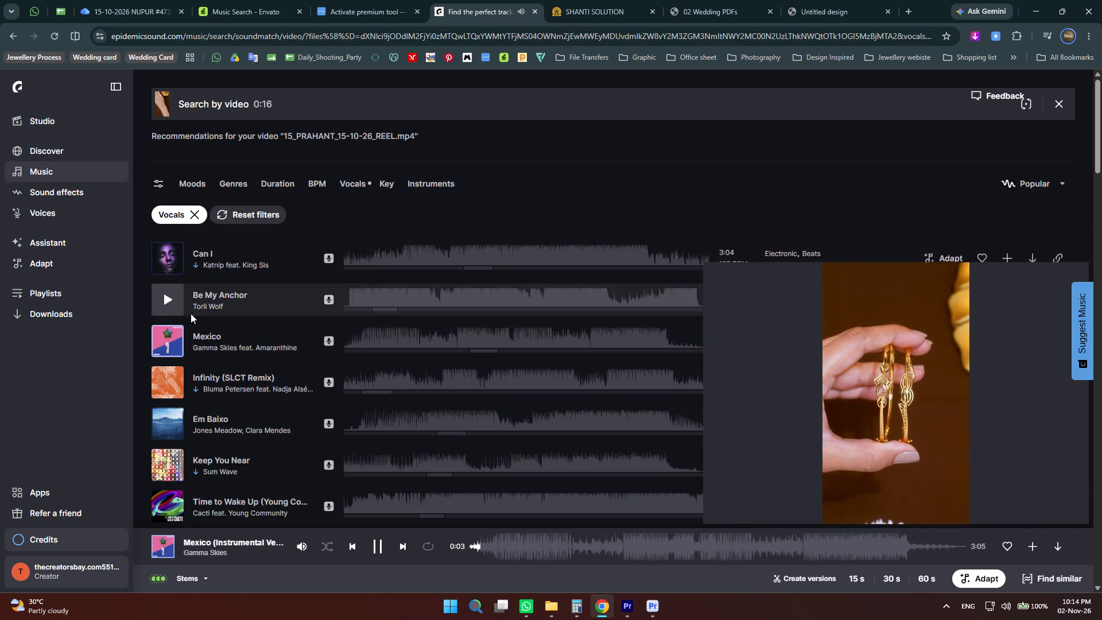
left_click(166, 303)
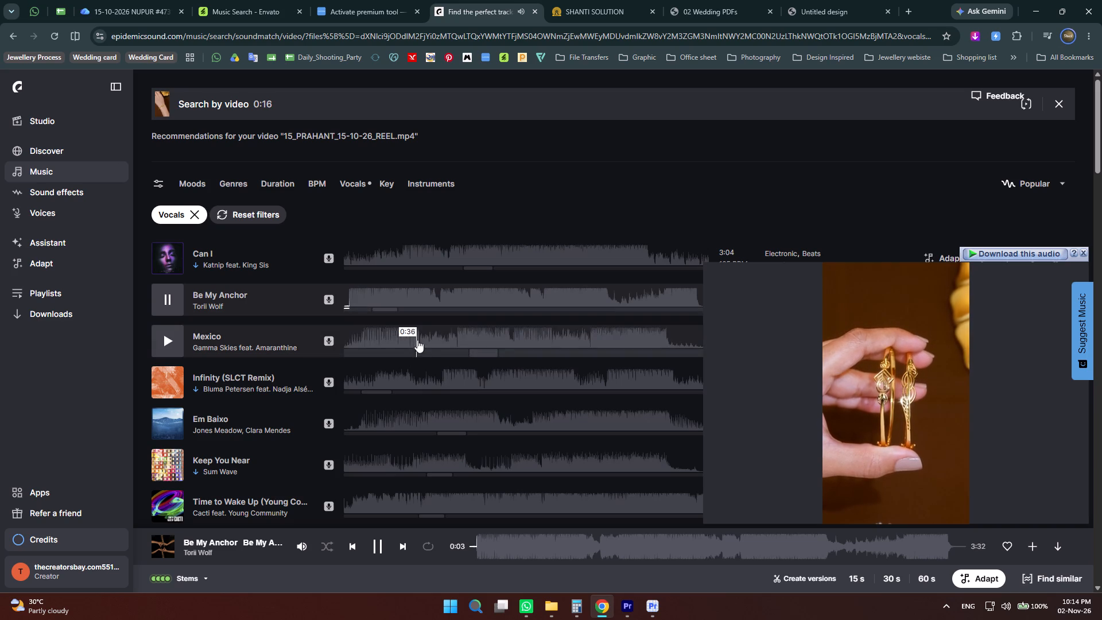
left_click(364, 301)
left_click(355, 330)
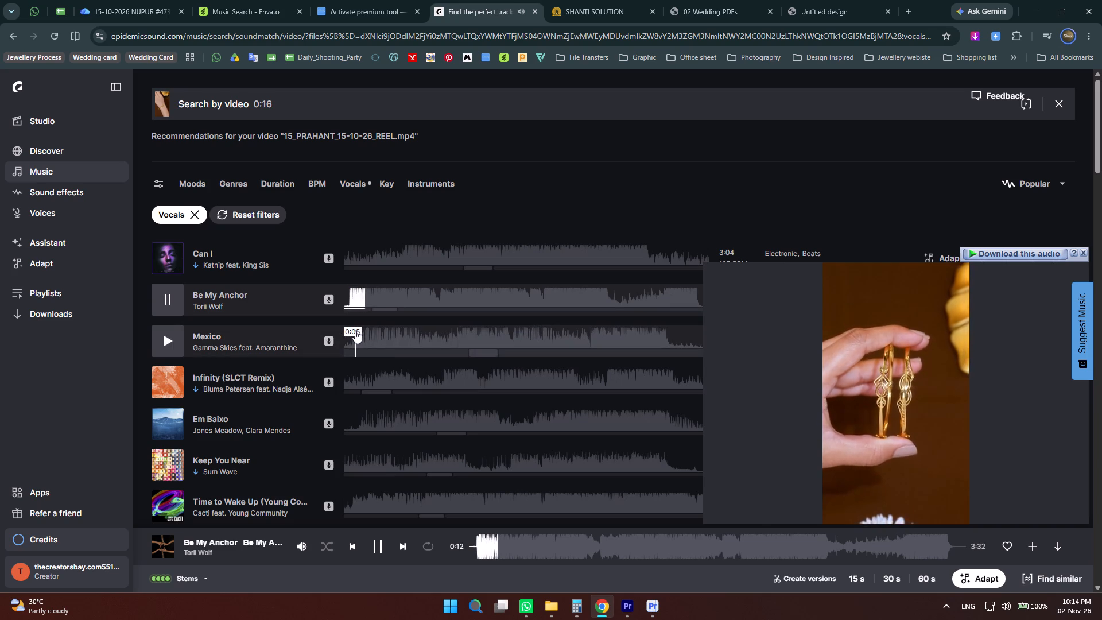
left_click(379, 386)
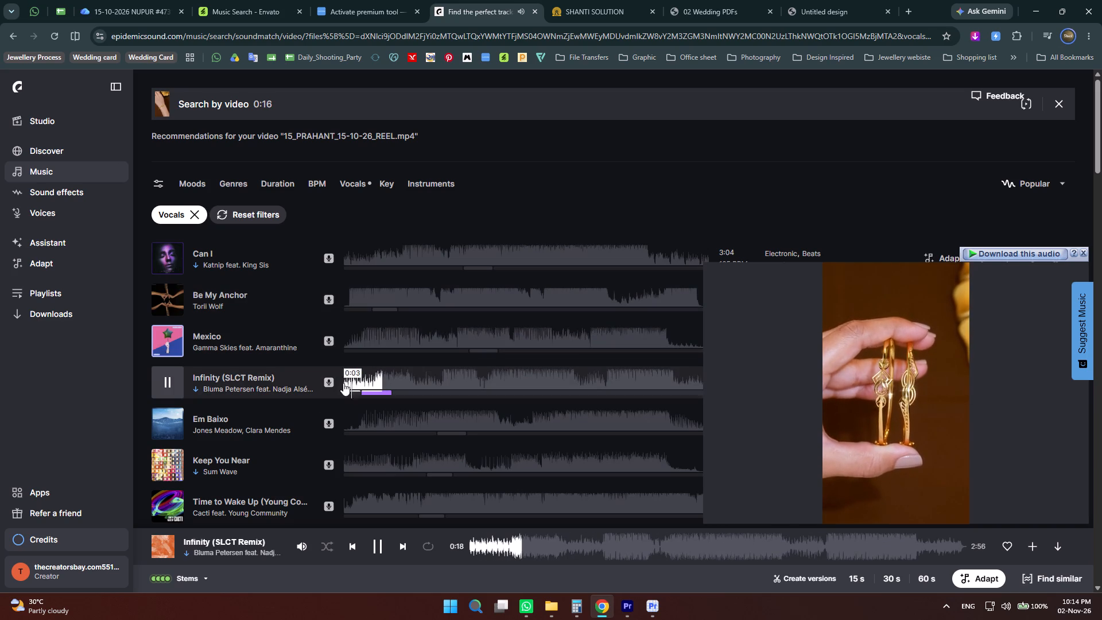
left_click(166, 426)
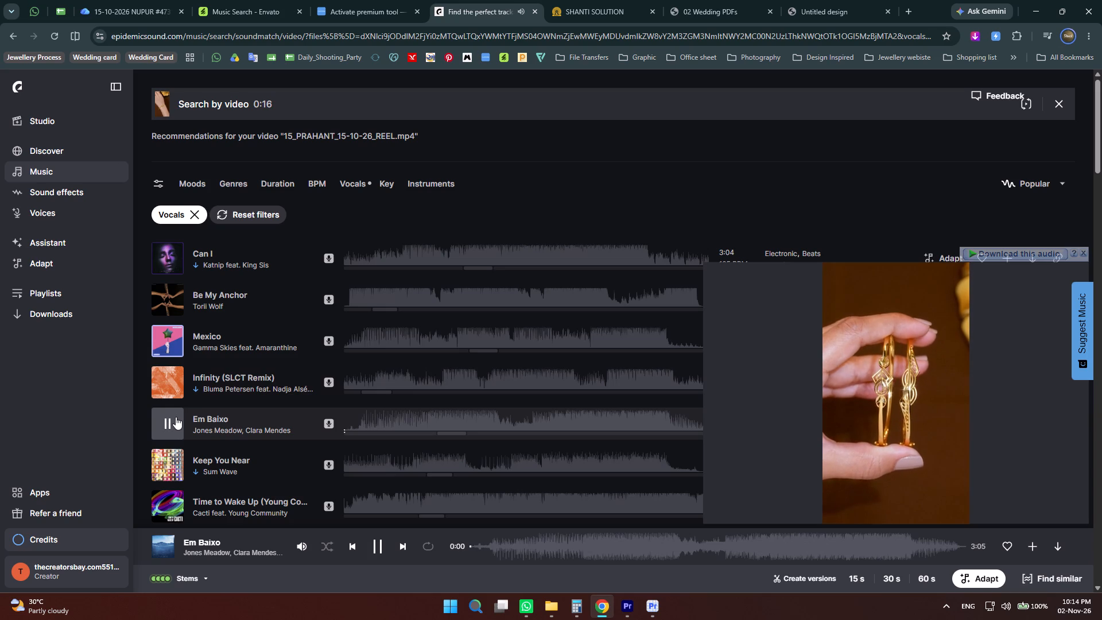
Close the 02 Wedding PDFs and SHANTI SOLUTION pages in the browser.
left_click(754, 0)
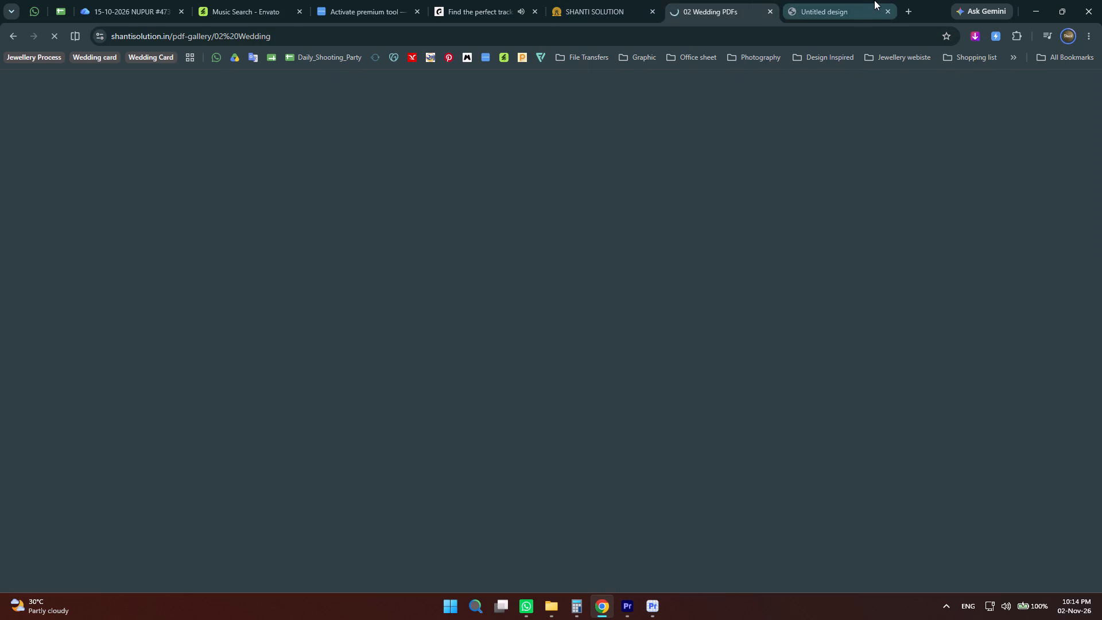
left_click(876, 0)
left_click(776, 0)
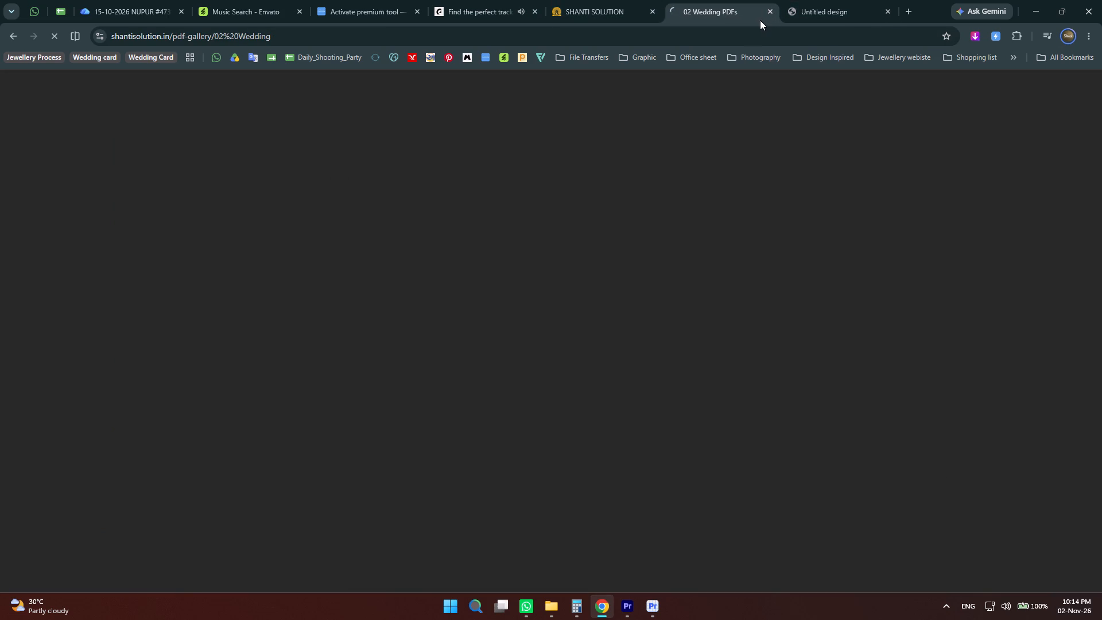
left_click(769, 11)
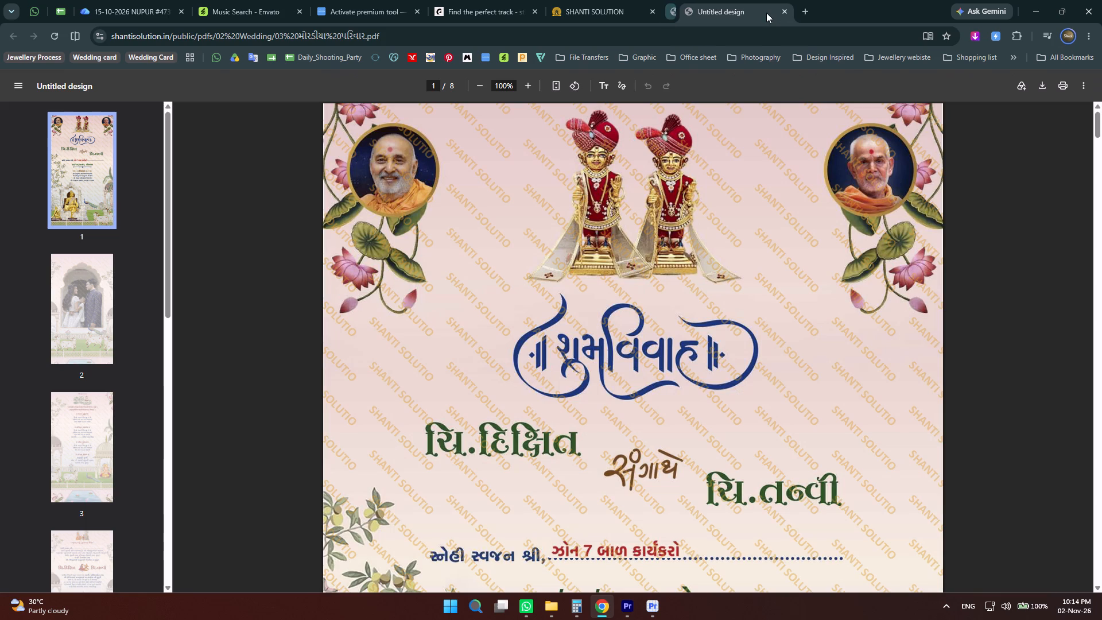
left_click(606, 5)
left_click(646, 12)
left_click(654, 13)
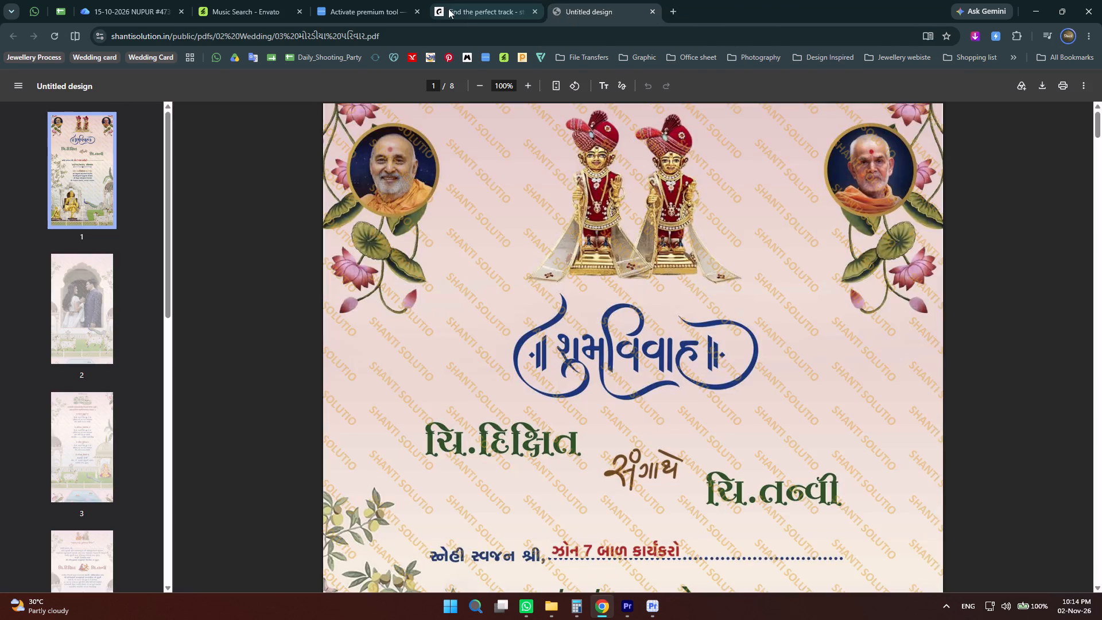
Return to the Epidemic Sound recommendations and preview Keep You Near, Time to Wake Up and Falling Apart (Dye O Remix).
left_click(444, 5)
left_click(166, 460)
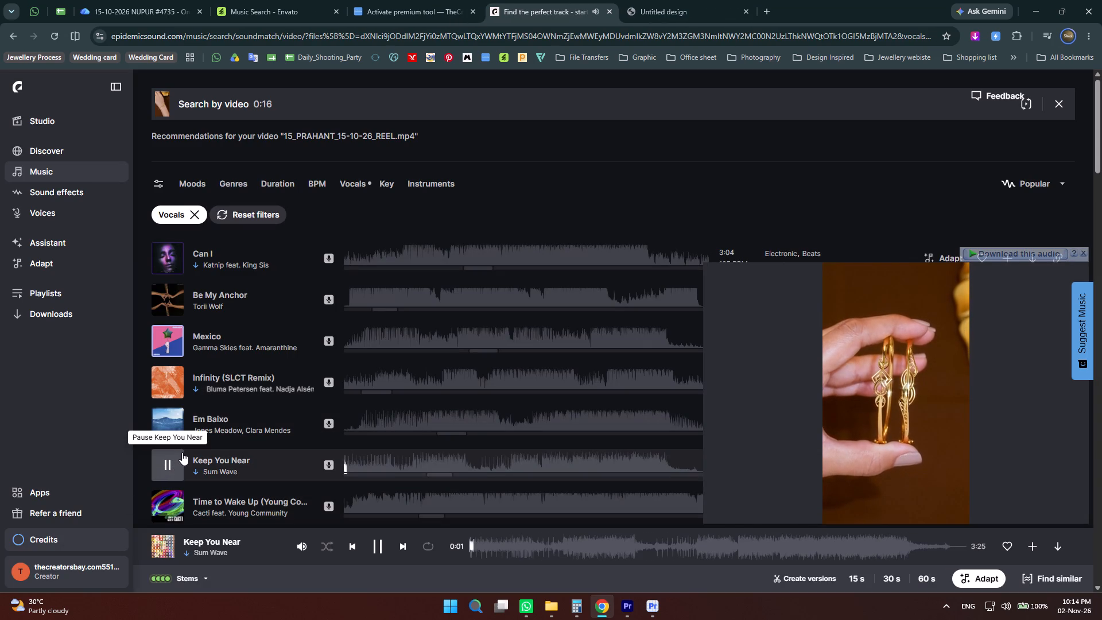
left_click(373, 460)
scroll(376, 445, "down", 2)
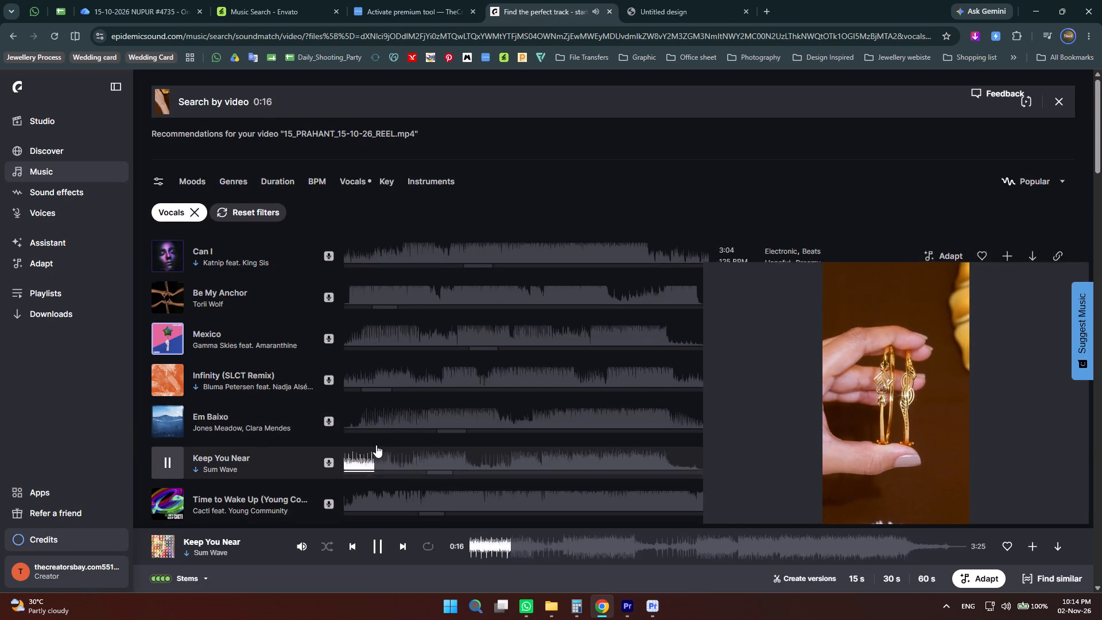
scroll(376, 445, "down", 1)
left_click(422, 292)
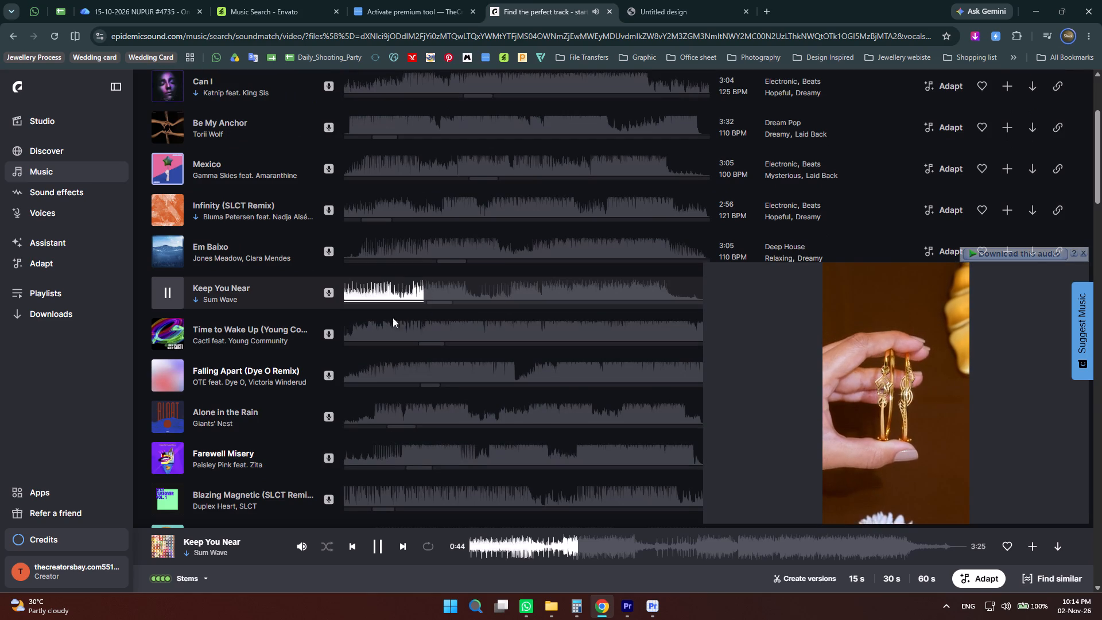
left_click(382, 323)
scroll(380, 366, "up", 1)
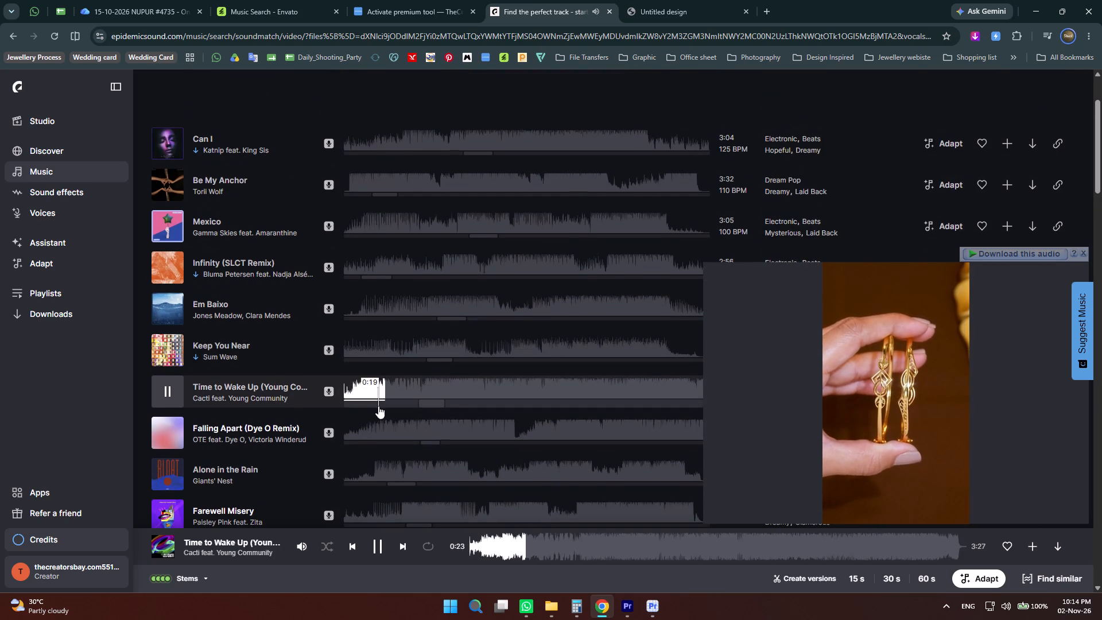
left_click(368, 420)
scroll(381, 409, "up", 8)
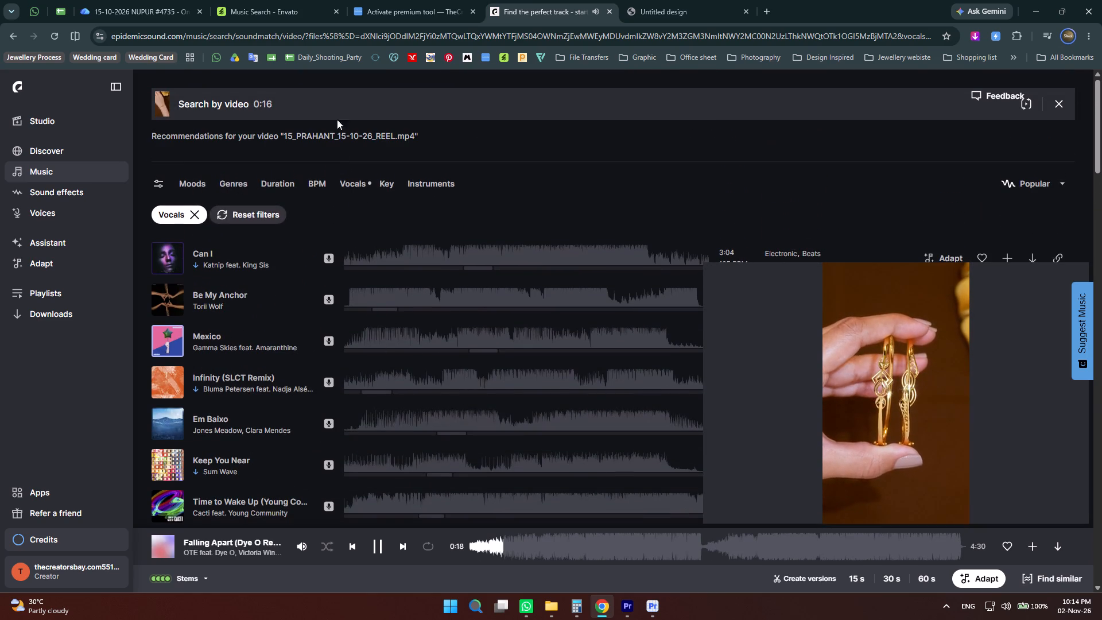
Search the Epidemic Sound music library for "Love more" and filter the results to Vocals.
left_click(40, 171)
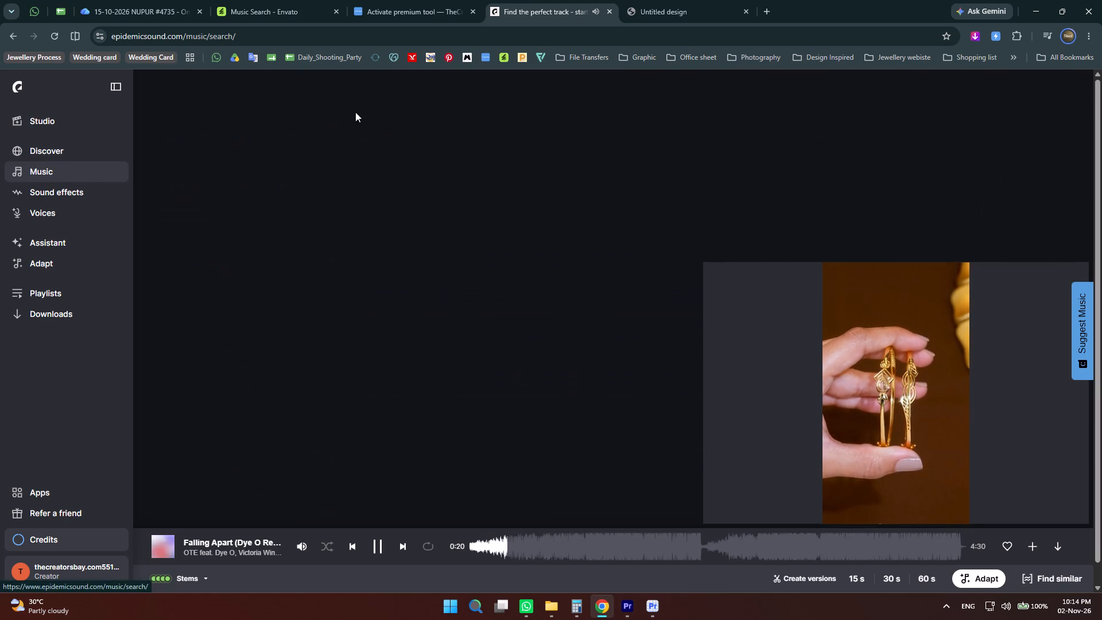
left_click(371, 134)
type("Love more")
key("Return")
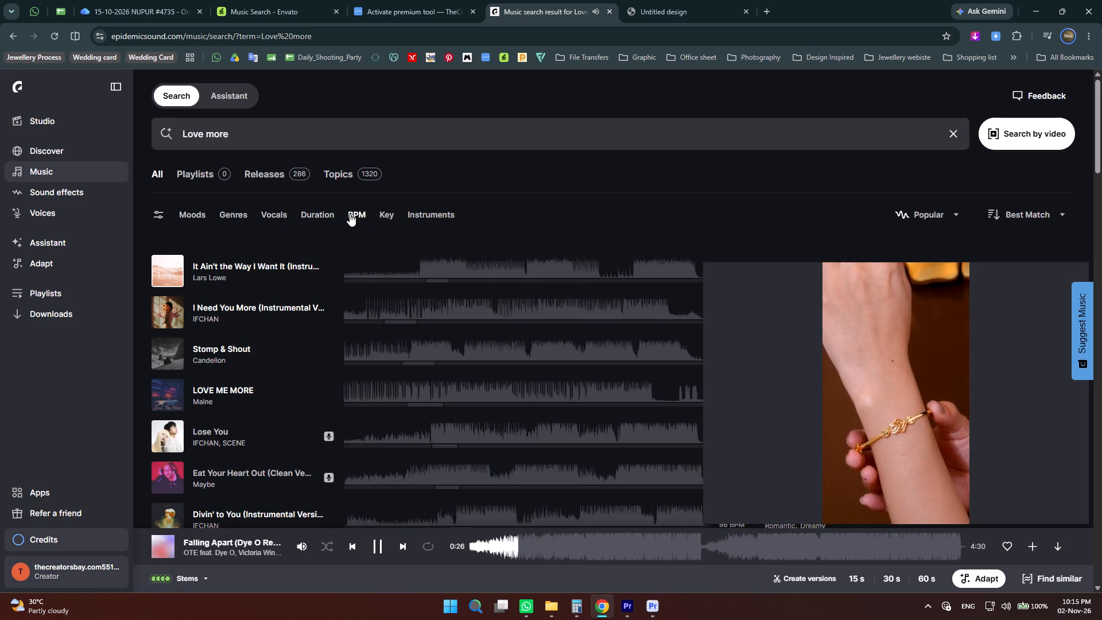
left_click(396, 215)
left_click(277, 217)
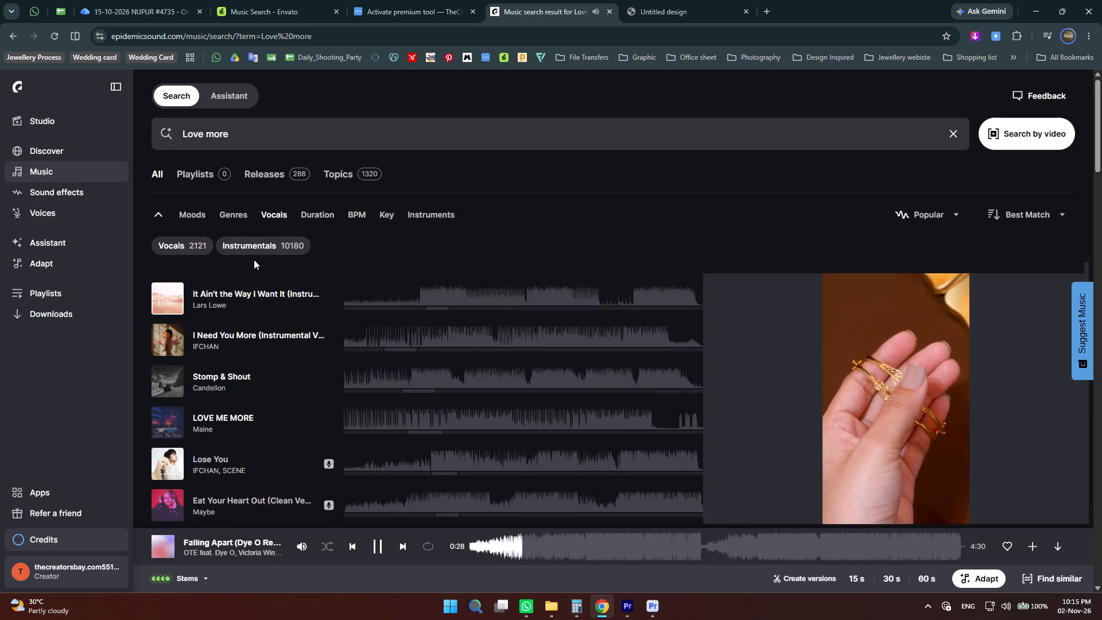
left_click(190, 243)
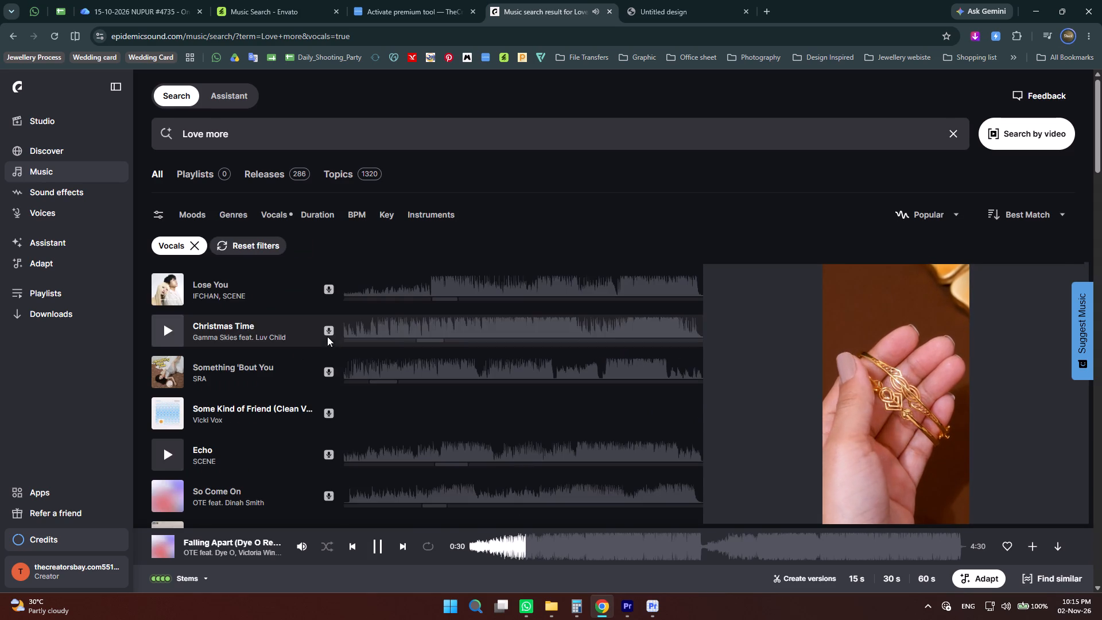
Preview Lose You by IFCHAN, SCENE and download the full mix as MP3 through Internet Download Manager.
left_click(169, 288)
left_click(366, 293)
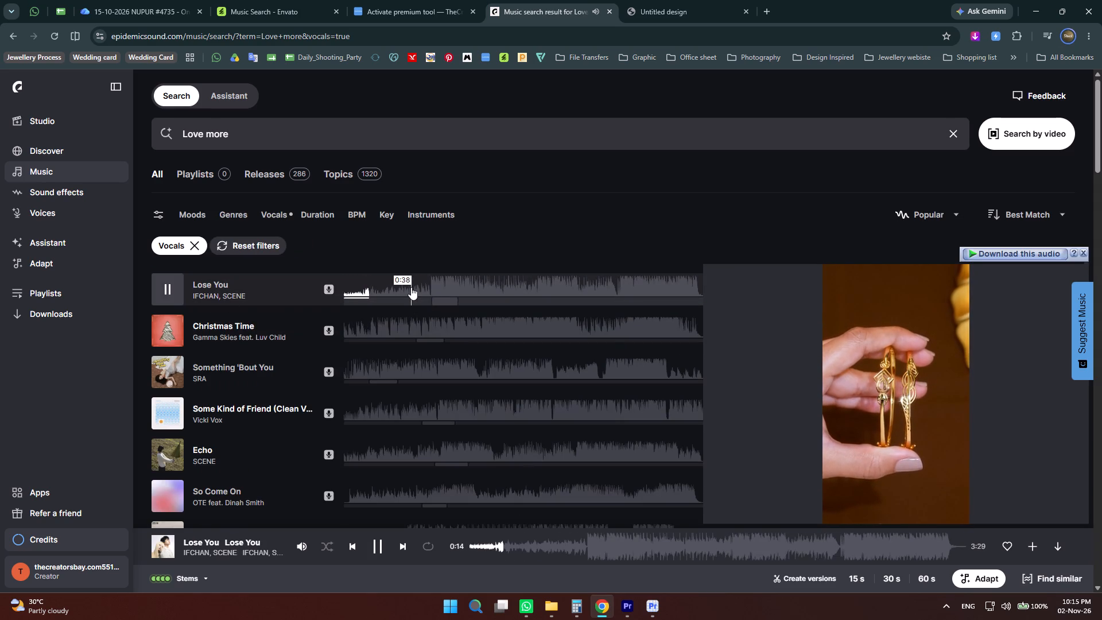
scroll(657, 252, "down", 2)
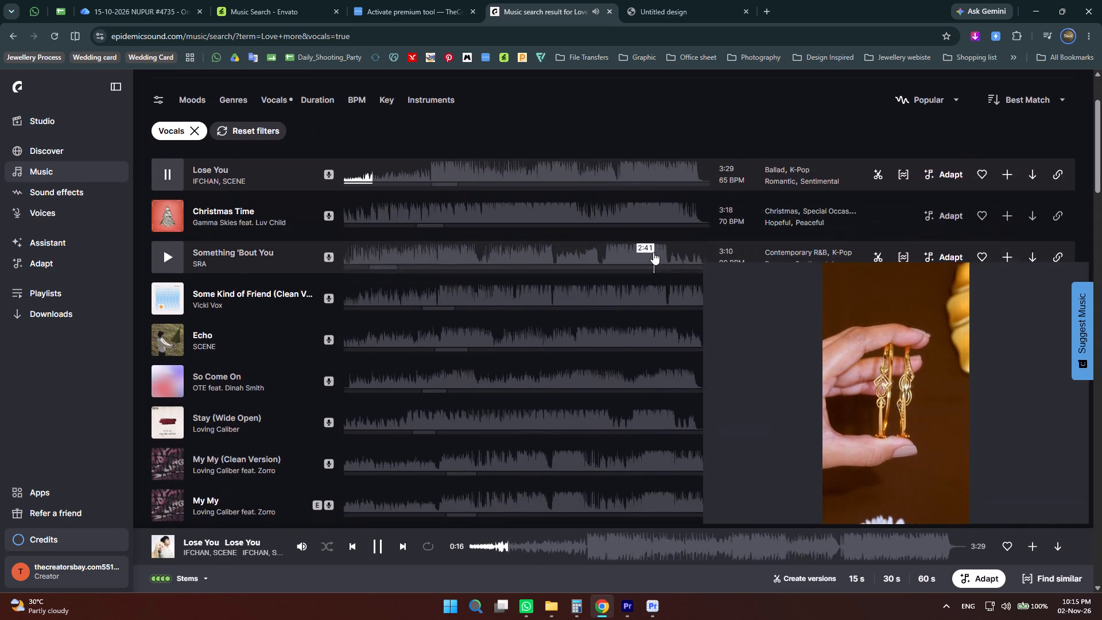
left_click(1026, 175)
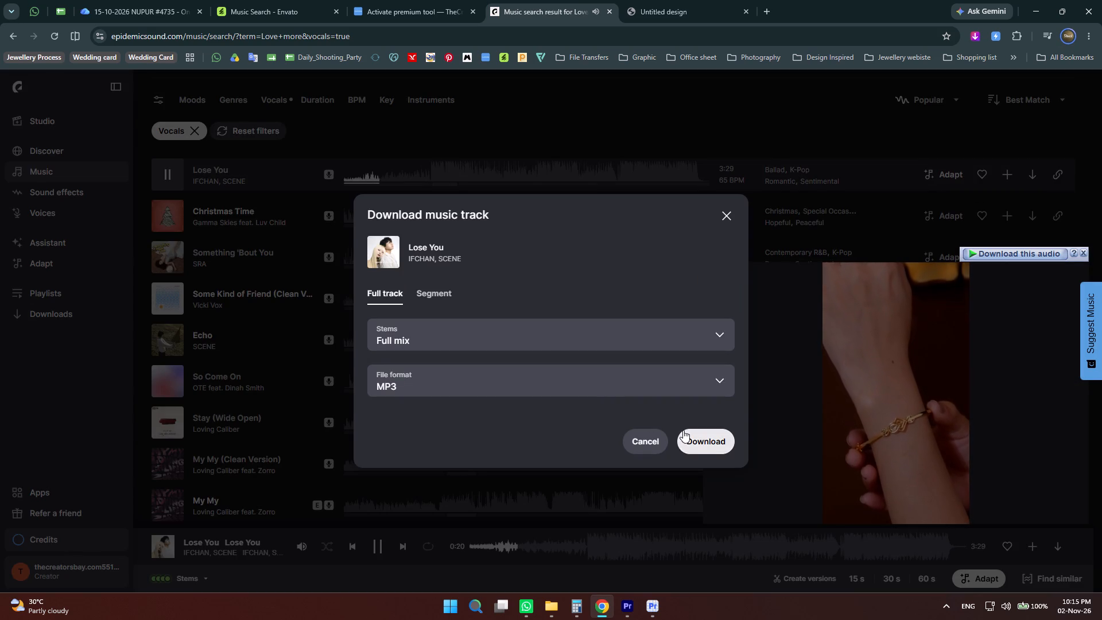
left_click(698, 440)
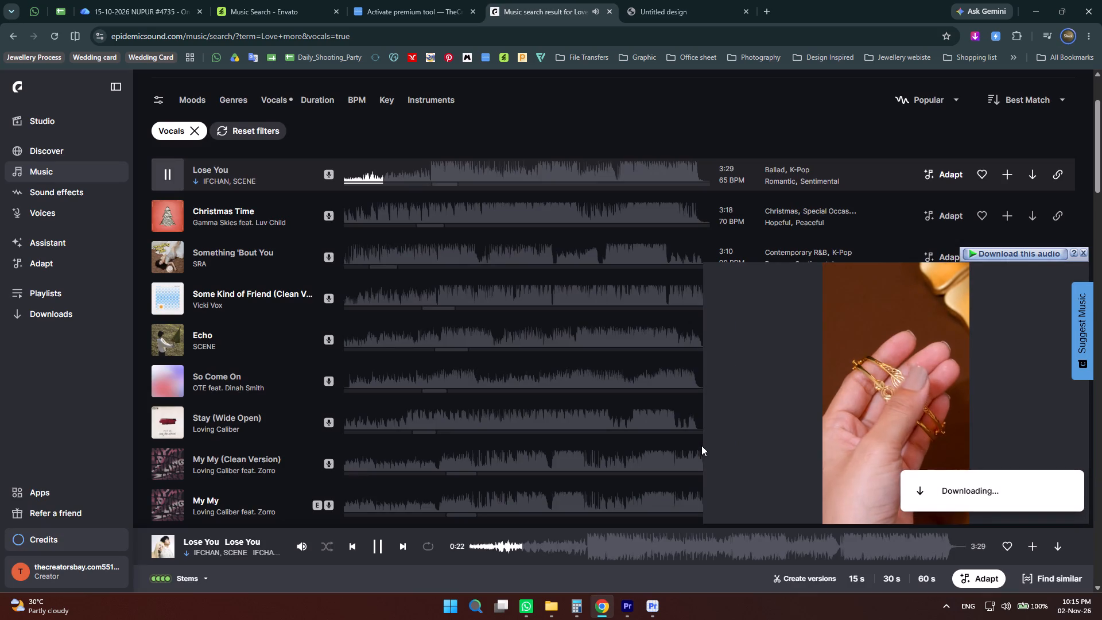
left_click(542, 344)
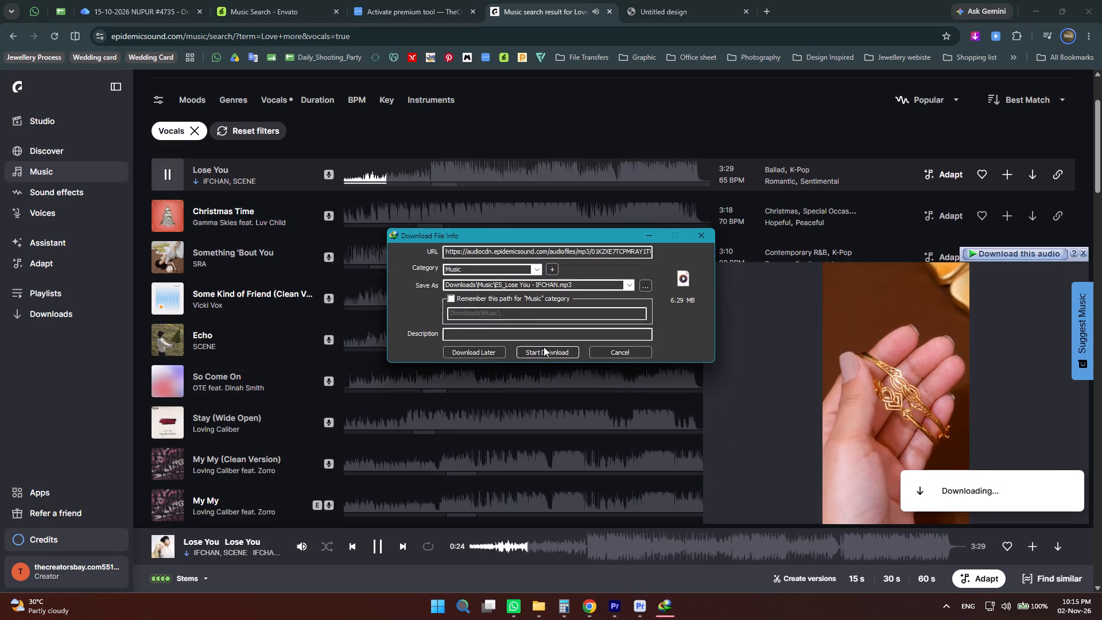
left_click(544, 347)
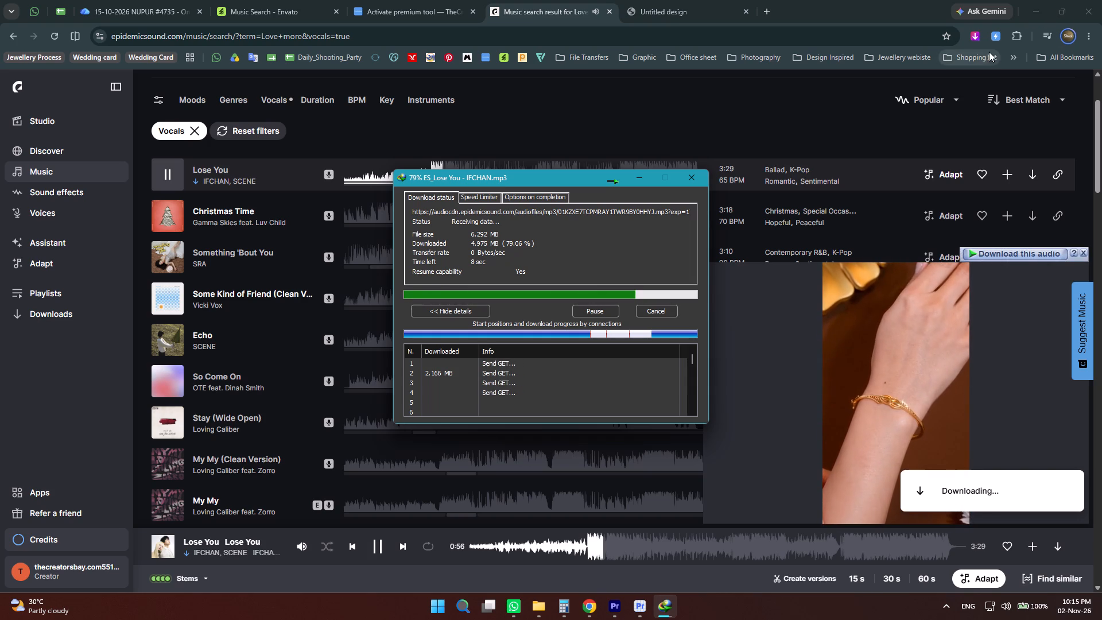
Download the Lose You full mix again as MP3 through Chrome's own downloader, adjusting the browser extensions before and after it.
left_click(1015, 39)
left_click(895, 183)
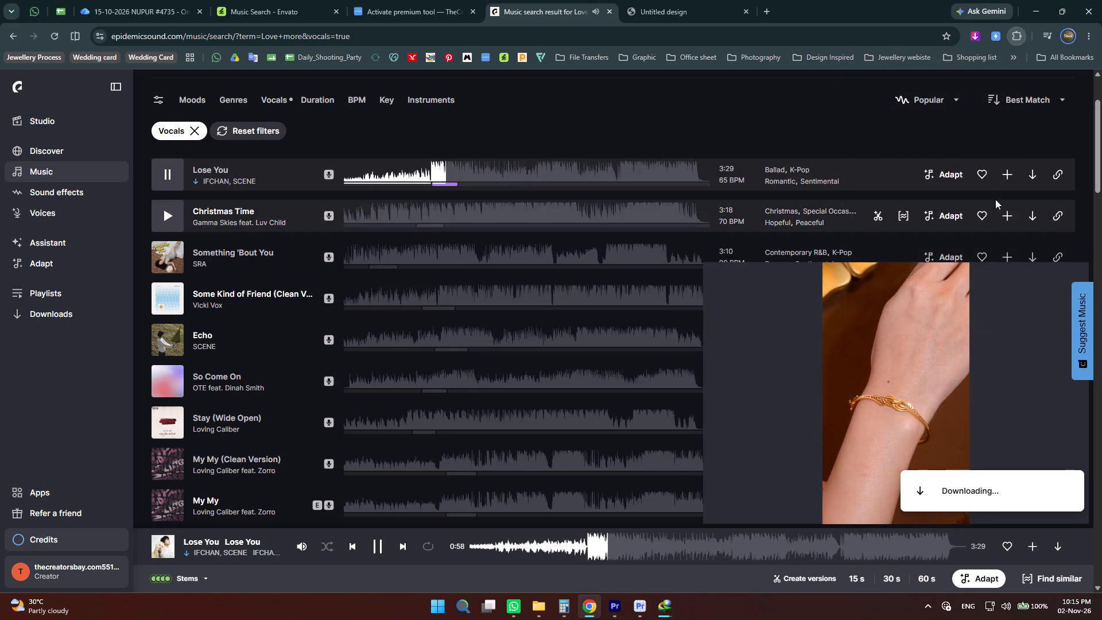
left_click(1022, 176)
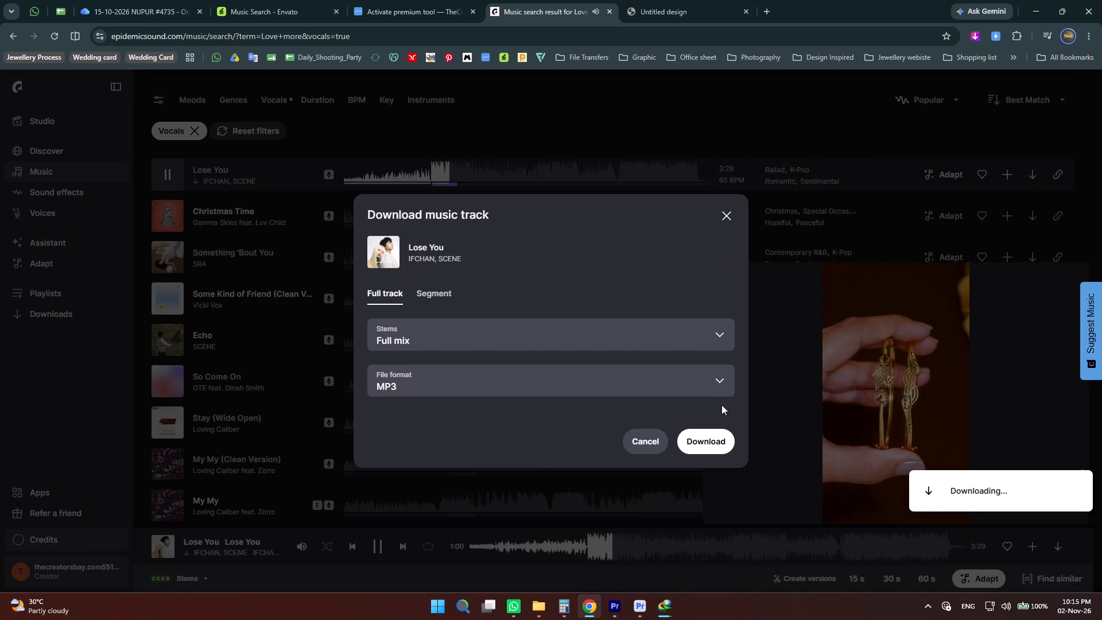
left_click(709, 440)
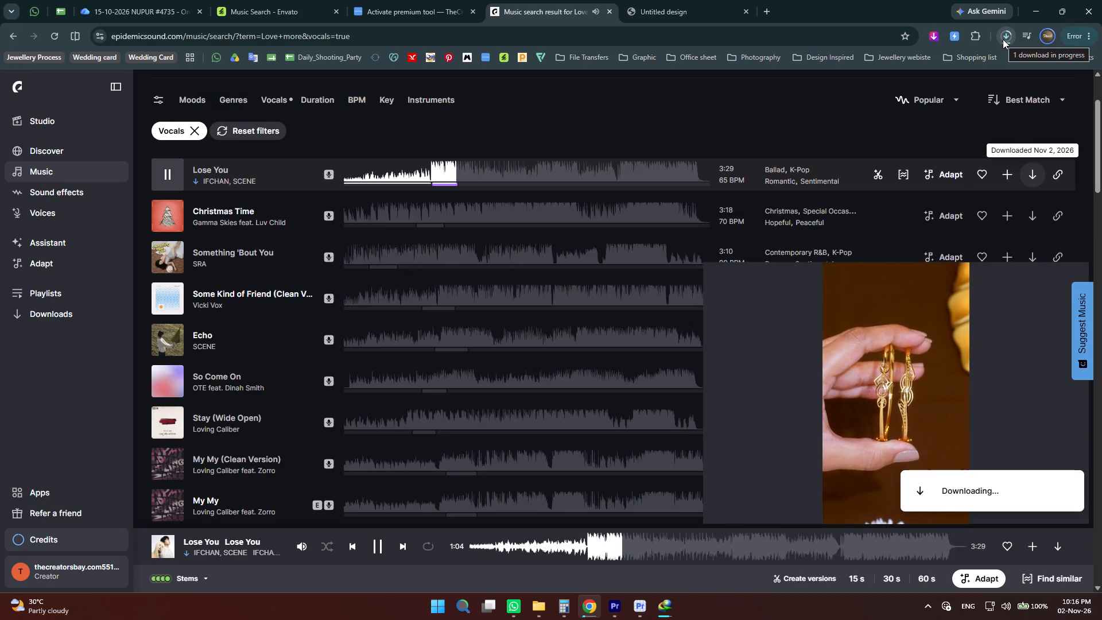
left_click(972, 37)
left_click(864, 172)
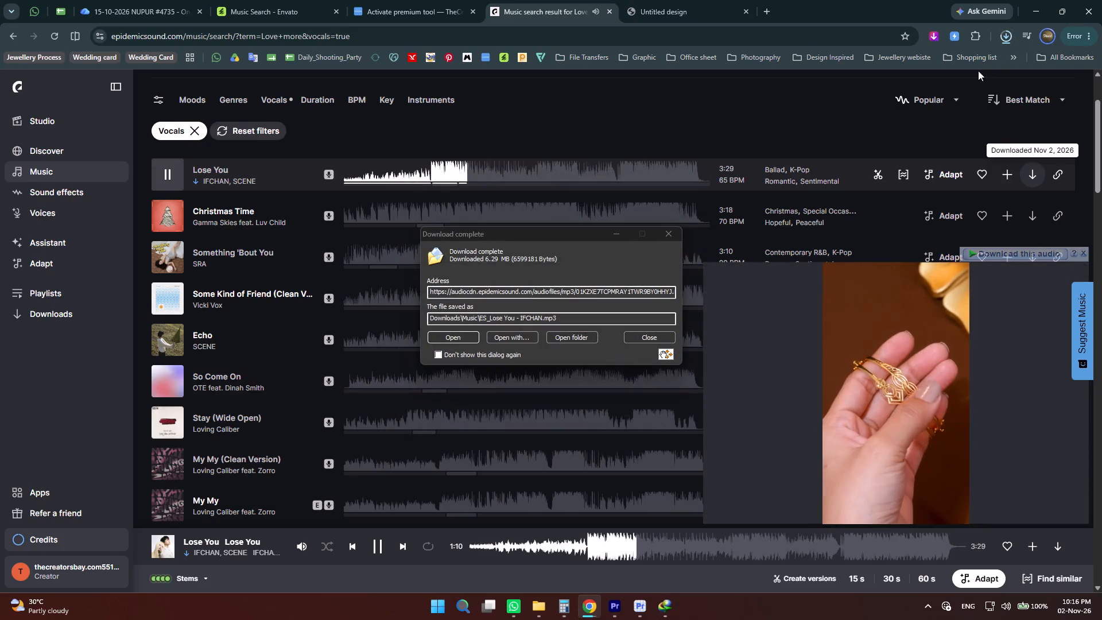
Show the downloaded ES_Lose You - IFCHAN.mp3 in its folder from Chrome's recent download history.
left_click(1018, 29)
left_click(1010, 34)
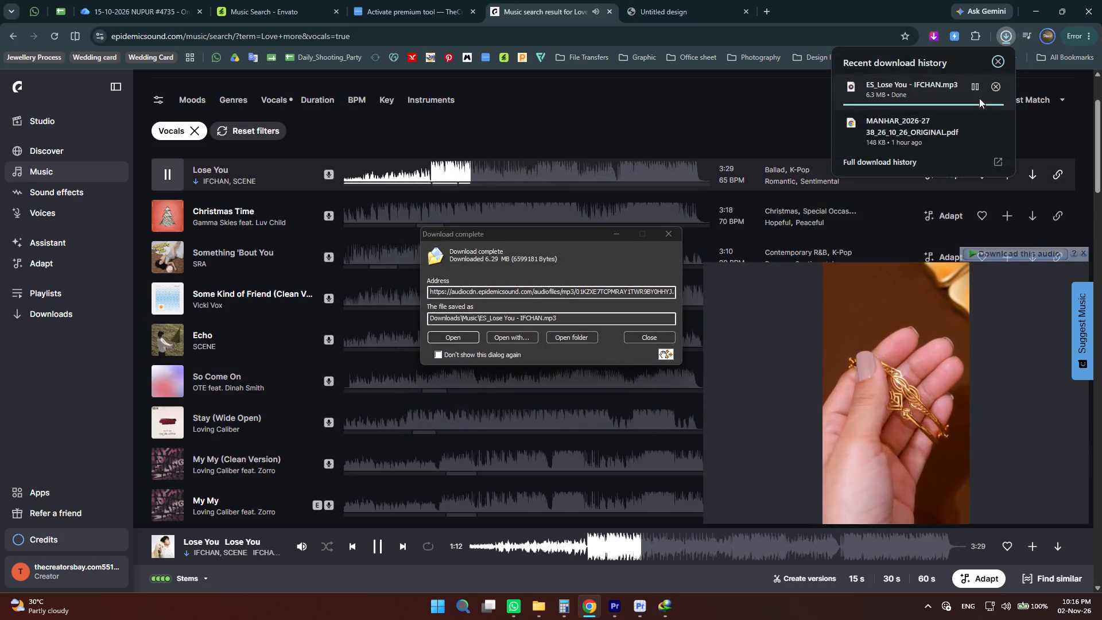
left_click(976, 82)
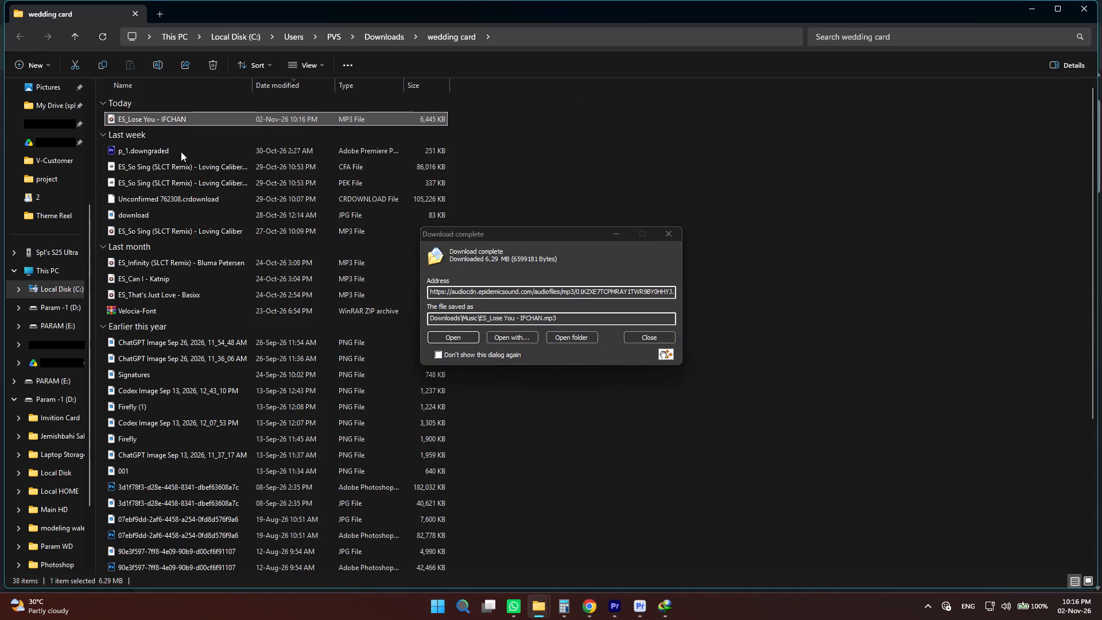
Place the downloaded ES_Lose You - IFCHAN.mp3 on track A1 at the start of sequence 001 and dismiss the download notification.
left_click_drag(128, 120, 577, 428)
key("alt+Tab")
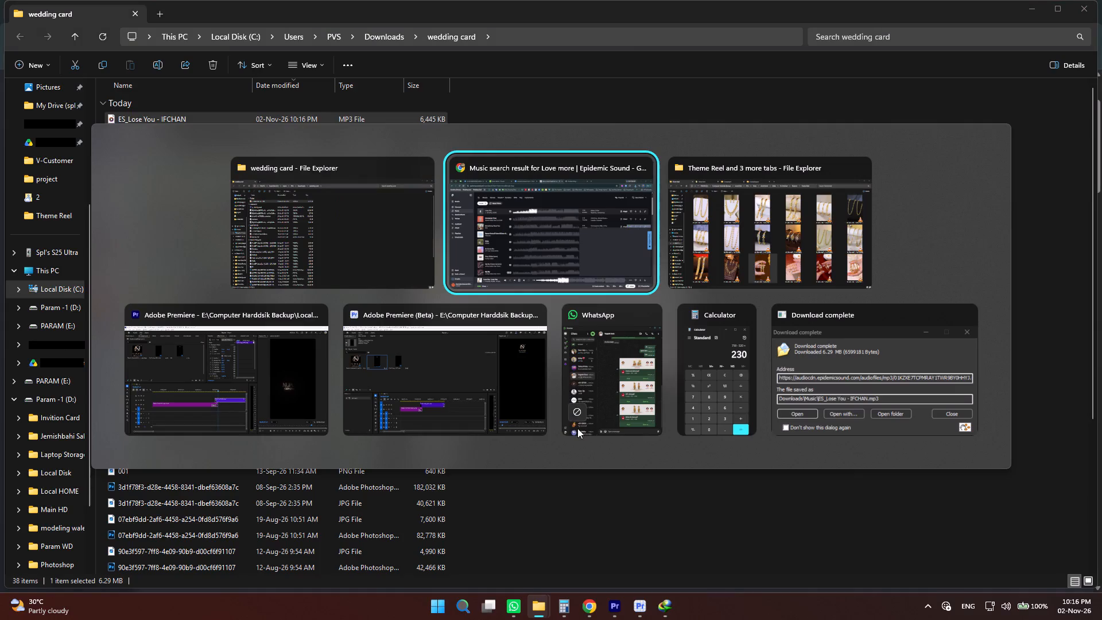
left_click_drag(577, 428, 306, 441)
key("alt+Tab")
key("alt+Tab")
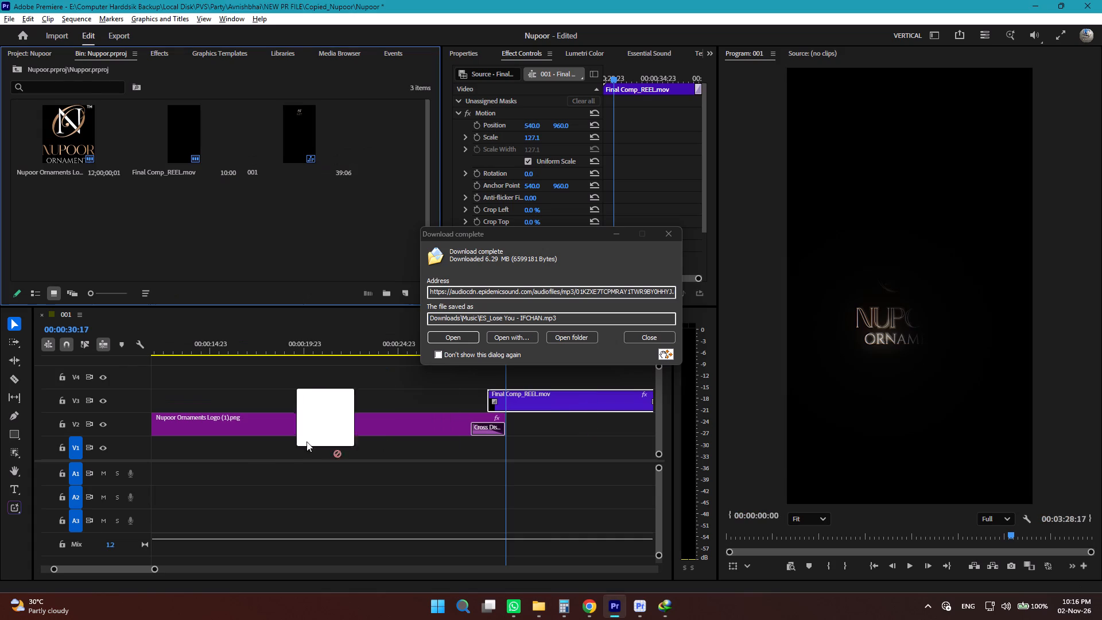
left_click_drag(306, 441, 144, 468)
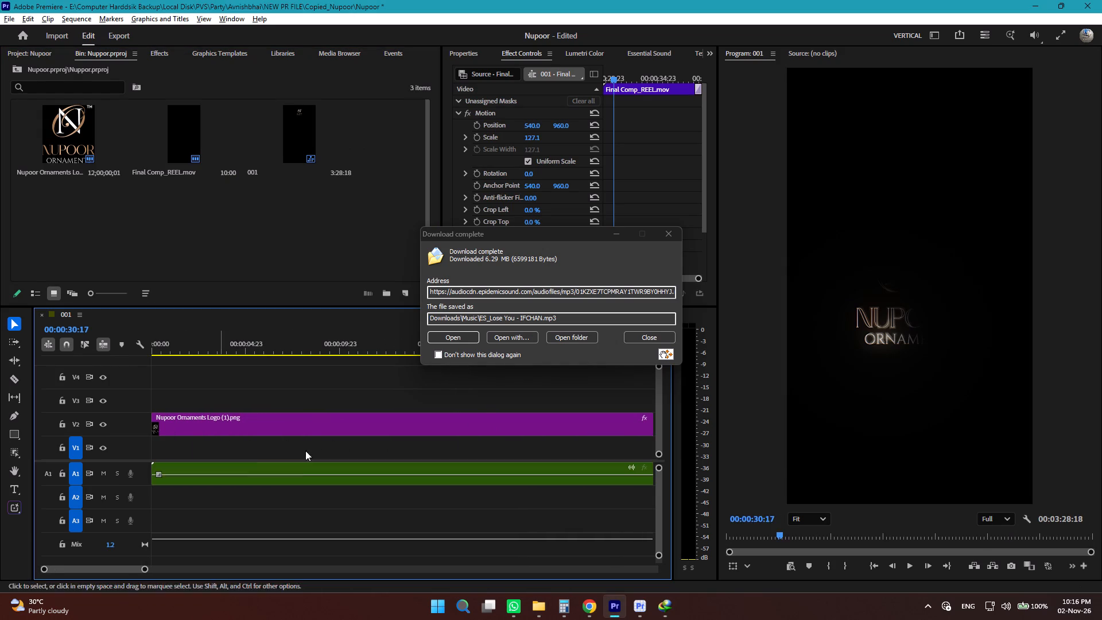
left_click(672, 232)
Bring 15_PRAHANT_15-10-26_REEL from the local Theme Reel folder into sequence 001, on V1 at the sequence start.
key("alt+Tab")
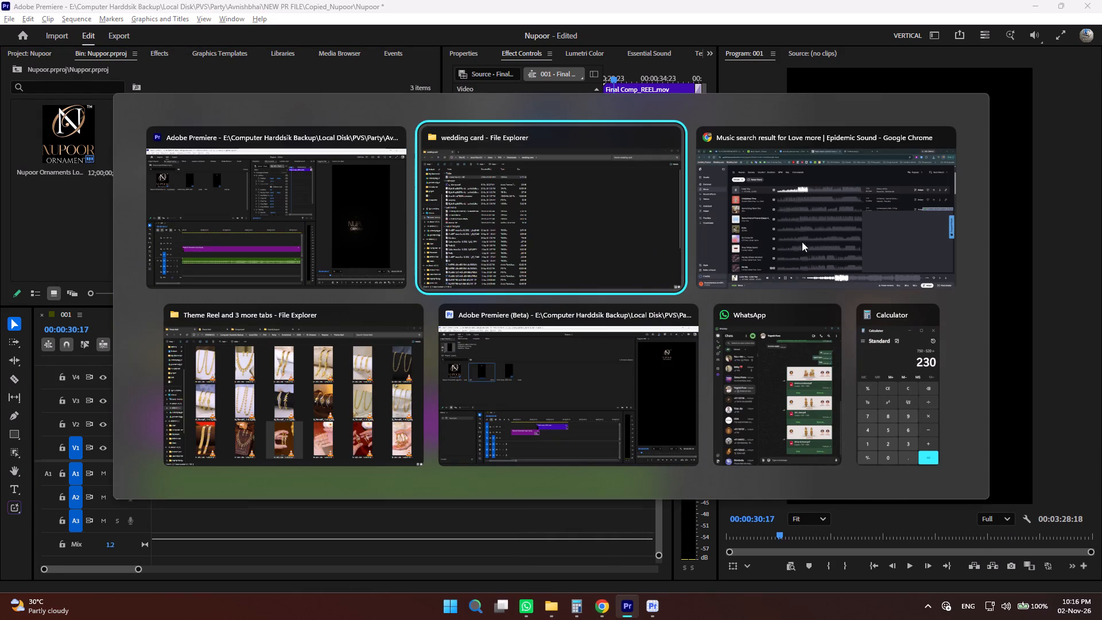
left_click(279, 383, "alt")
left_click(522, 501)
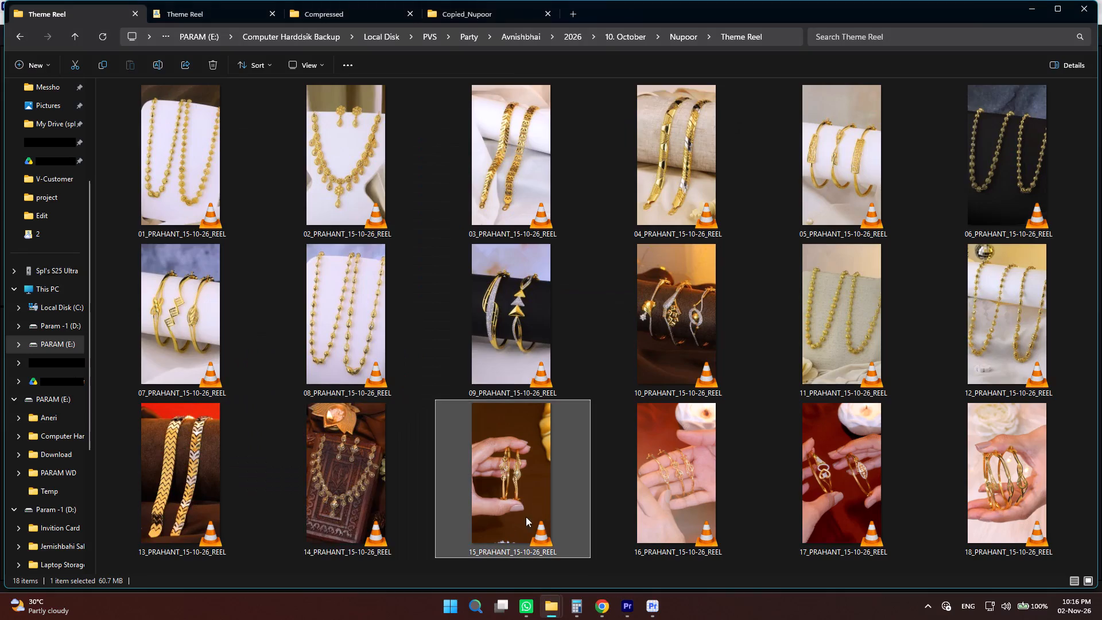
left_click_drag(513, 517, 152, 445)
key("alt+Tab")
Delete the 15_PRAHANT reel's own audio and move the Lose You music back to the start of A1.
scroll(370, 486, "up", 4, "alt")
scroll(370, 486, "down", 1, "alt")
scroll(370, 486, "up", 1, "alt")
scroll(371, 487, "down", 5, "alt")
scroll(351, 492, "up", 1, "alt")
scroll(351, 492, "down", 1, "alt")
scroll(351, 492, "up", 1, "alt")
scroll(367, 492, "down", 5, "alt")
scroll(367, 492, "up", 2, "alt")
scroll(367, 492, "down", 3, "alt")
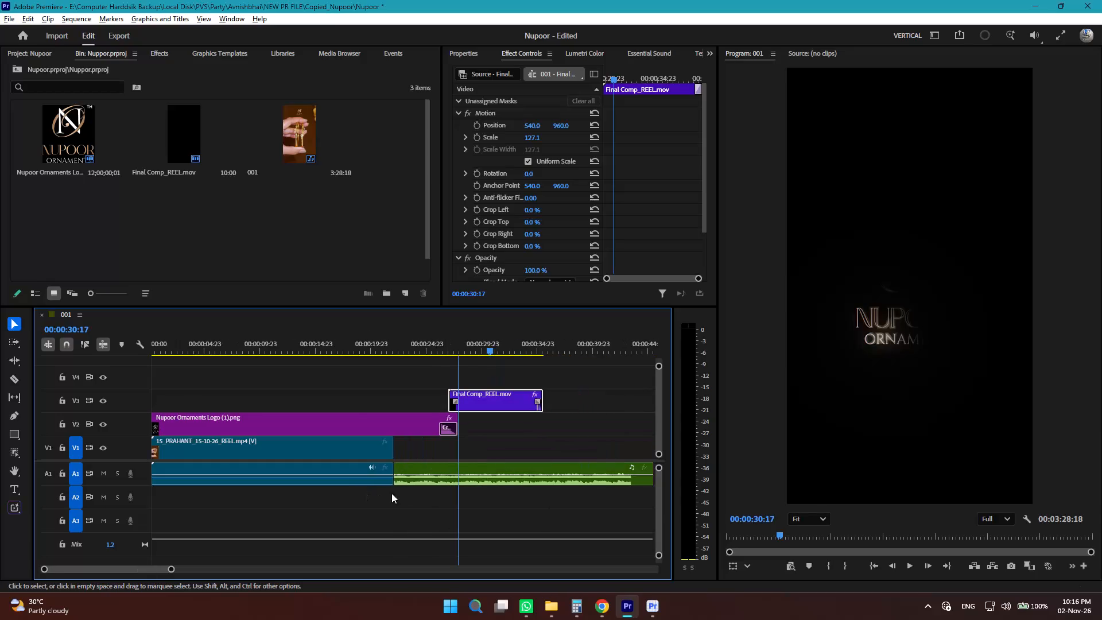
left_click(427, 465)
left_click_drag(397, 466, 90, 479)
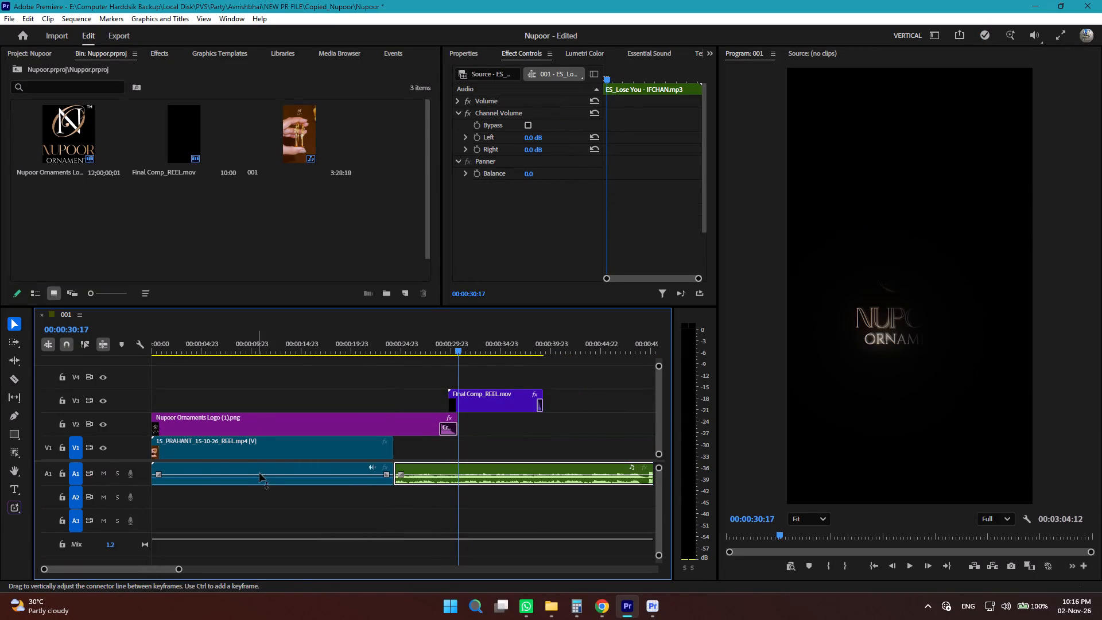
left_click(265, 471)
key("Delete")
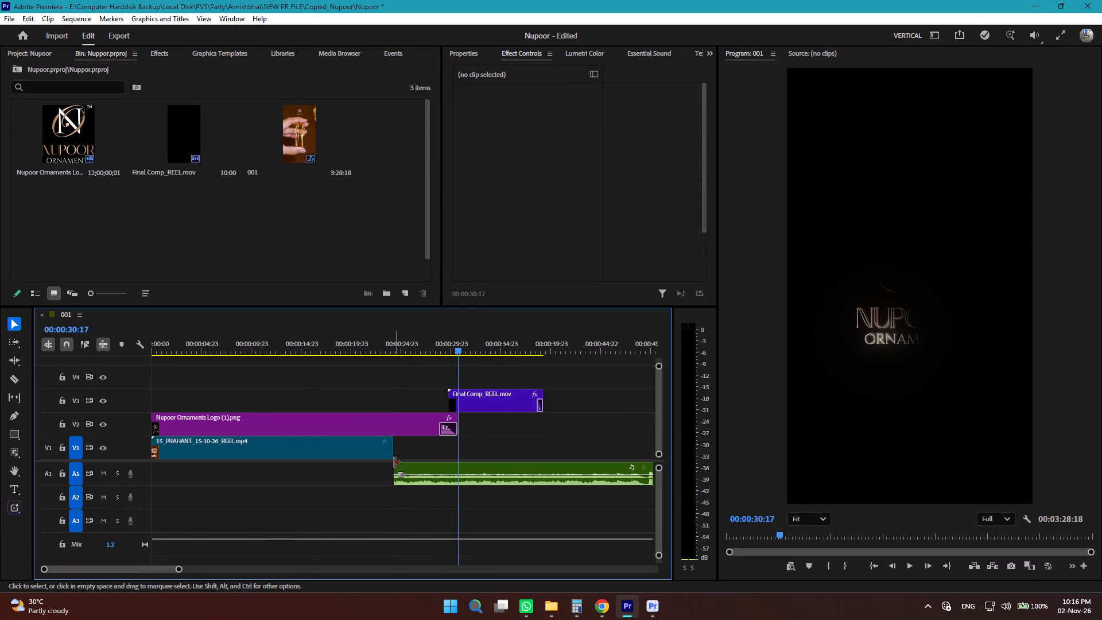
left_click_drag(394, 462, 53, 463)
Cut about the first 11 seconds off the Lose You music and move the remainder to the sequence start.
left_click_drag(209, 346, 252, 360)
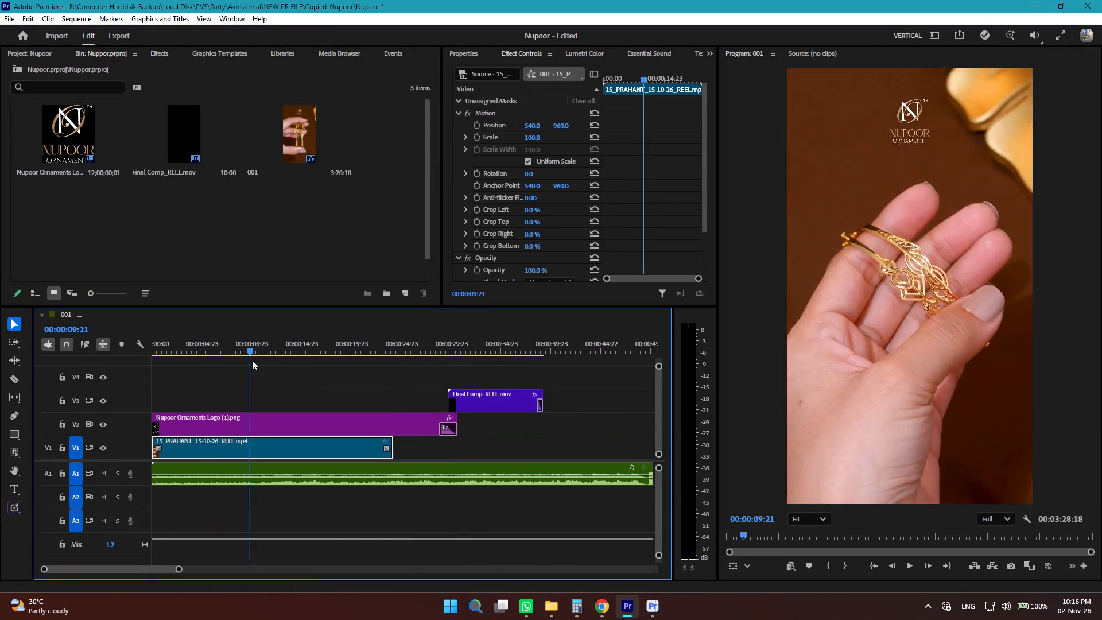
left_click_drag(252, 360, 245, 361)
key("space")
key("c")
left_click(263, 482)
key("v")
left_click(243, 483)
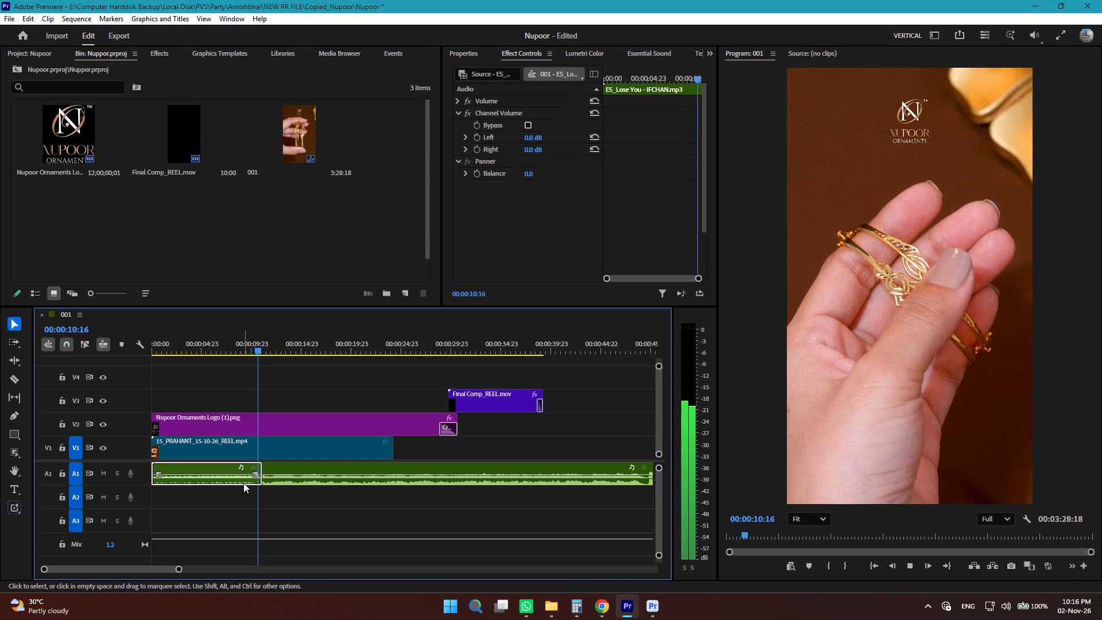
key("Delete")
left_click_drag(317, 470, 127, 466)
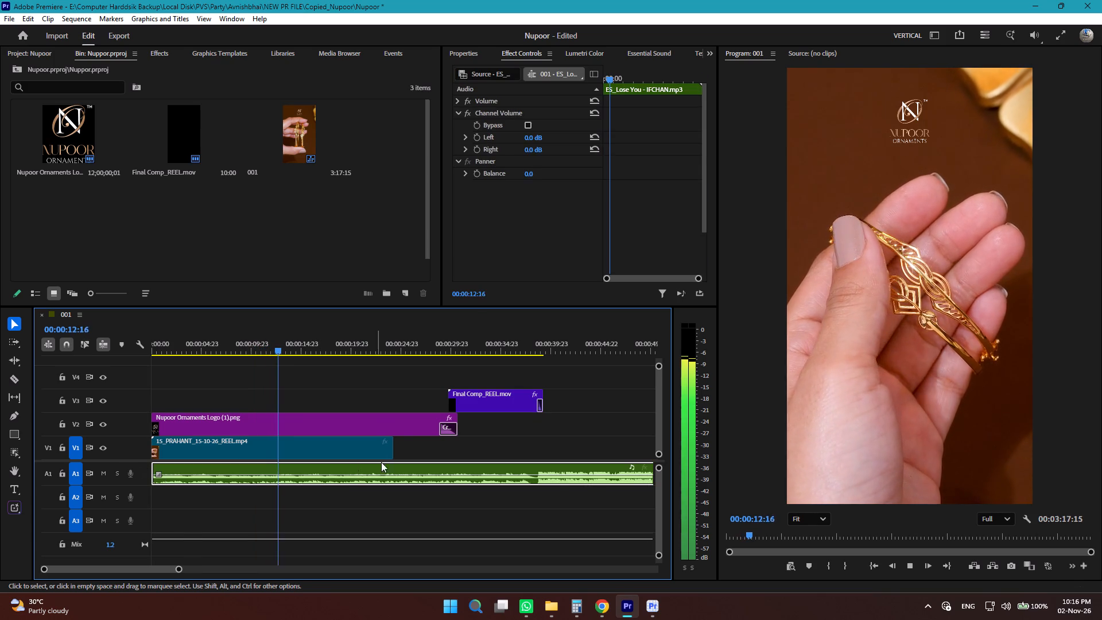
Trim the Nupoor Ornaments Logo overlay to end with the 15_PRAHANT reel clip, at a duration of 00:00:24:06.
left_click_drag(456, 417, 388, 421)
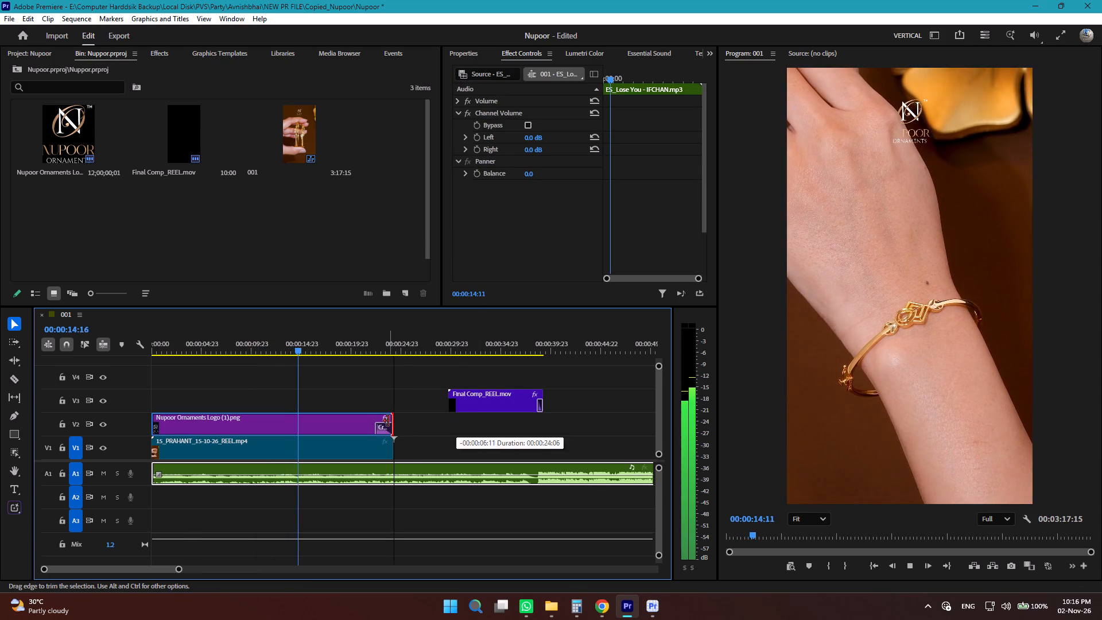
left_click_drag(388, 421, 387, 421)
Move Final Comp_REEL.mov on V3 to start slightly before the reel clip's end and trim the logo overlay's end to that start.
left_click_drag(467, 410, 421, 426)
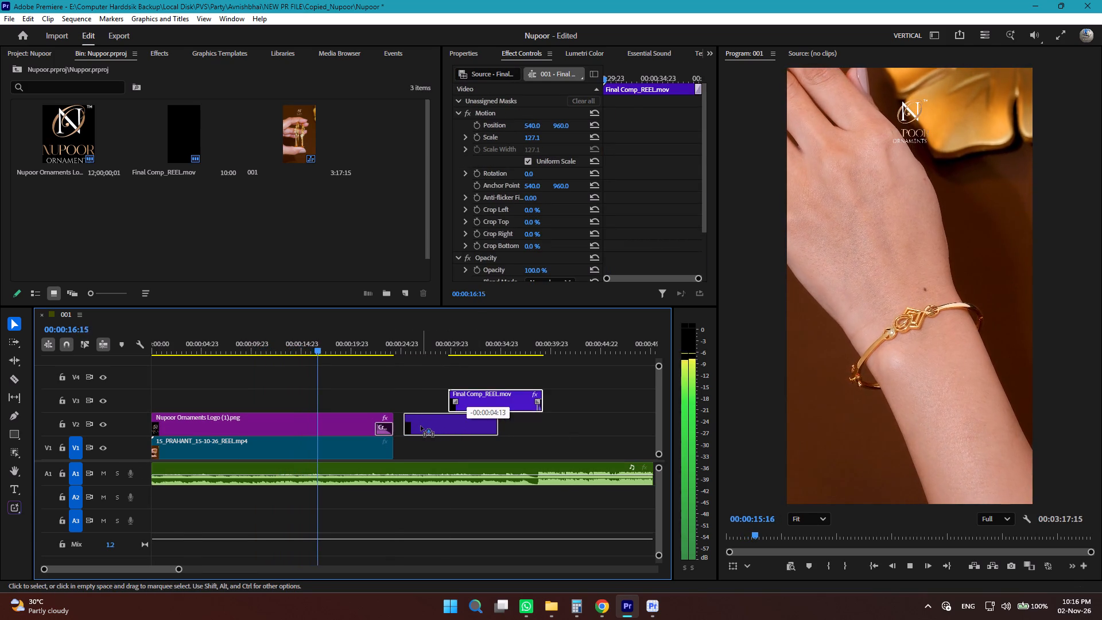
left_click_drag(421, 426, 416, 426)
scroll(408, 427, "up", 2, "alt")
scroll(408, 427, "down", 2, "alt")
scroll(408, 427, "up", 2, "alt")
left_click_drag(416, 434, 415, 416)
left_click_drag(414, 425, 414, 410)
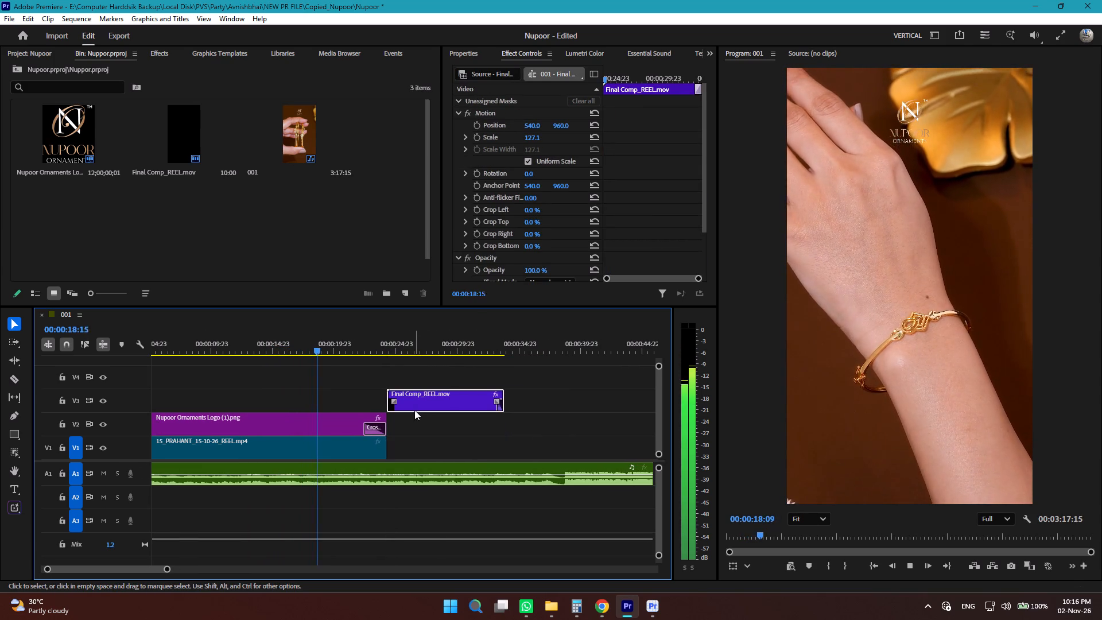
left_click_drag(418, 408, 412, 408)
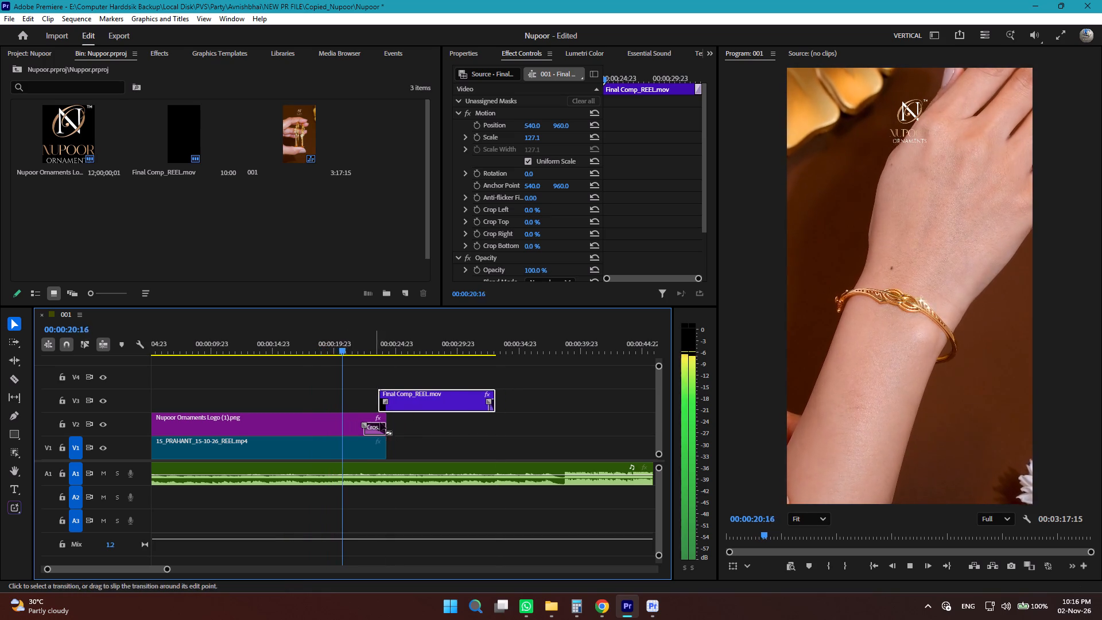
left_click_drag(384, 420, 376, 420)
Shift Final Comp_REEL.mov earlier to start at about 00:00:22:07, overlapping the logo's fade-out, and play back the transition.
scroll(373, 419, "up", 7, "alt")
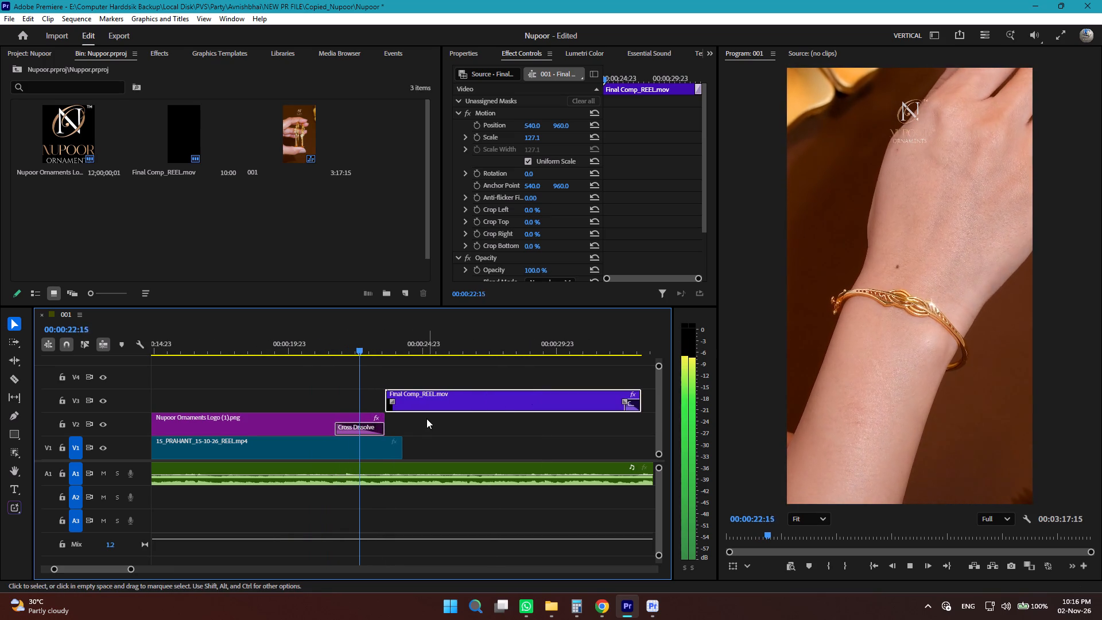
key("space")
left_click_drag(406, 409, 373, 406)
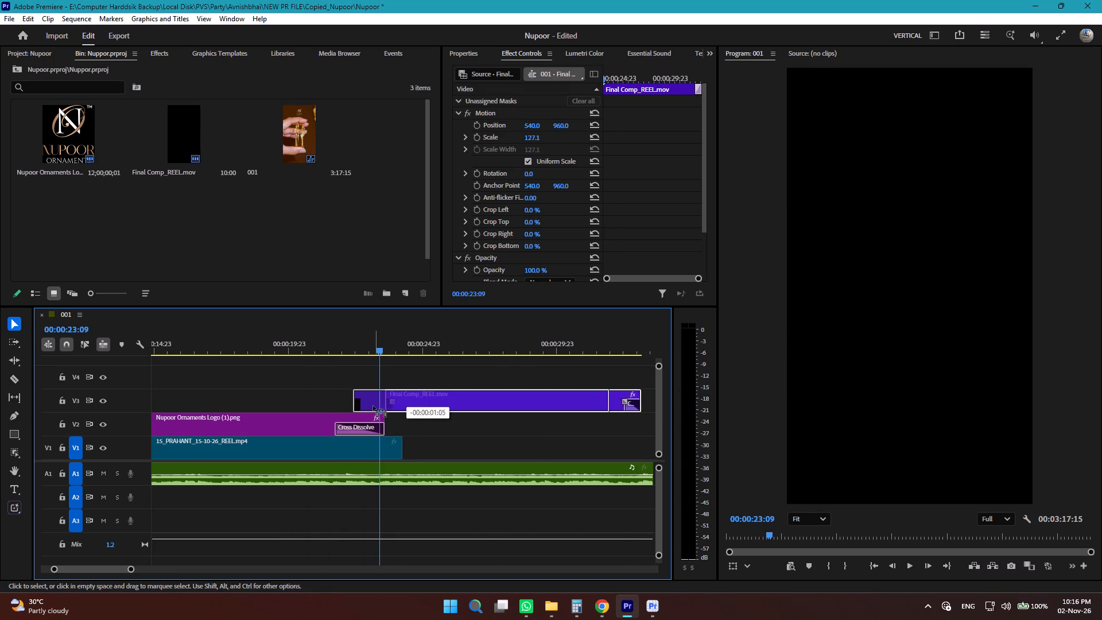
left_click_drag(373, 406, 372, 406)
left_click_drag(379, 352, 340, 354)
key("space")
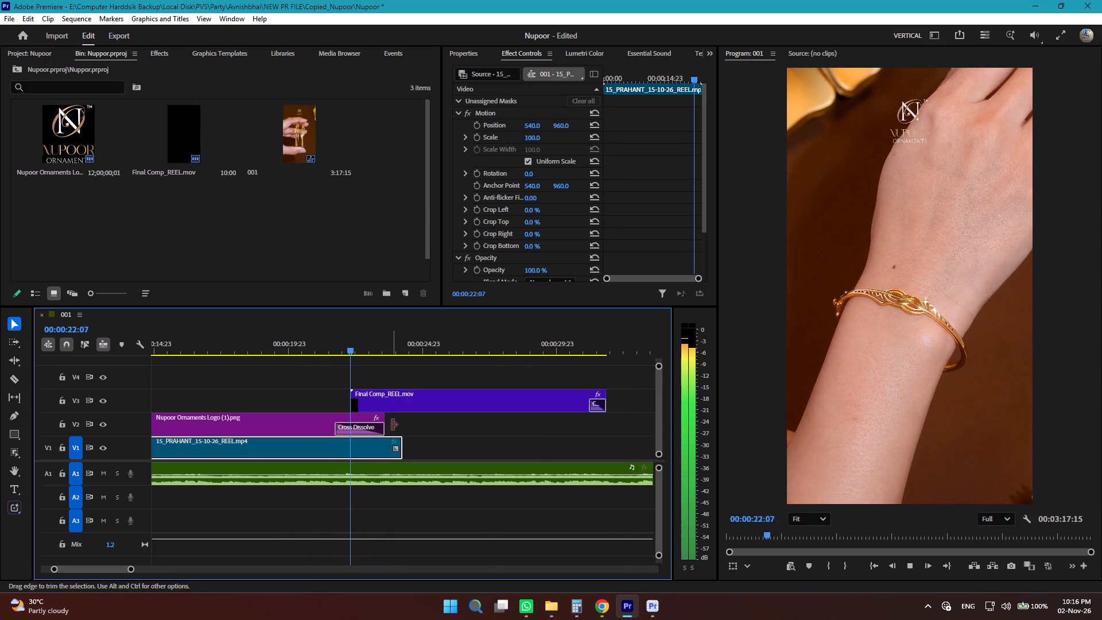
key("space")
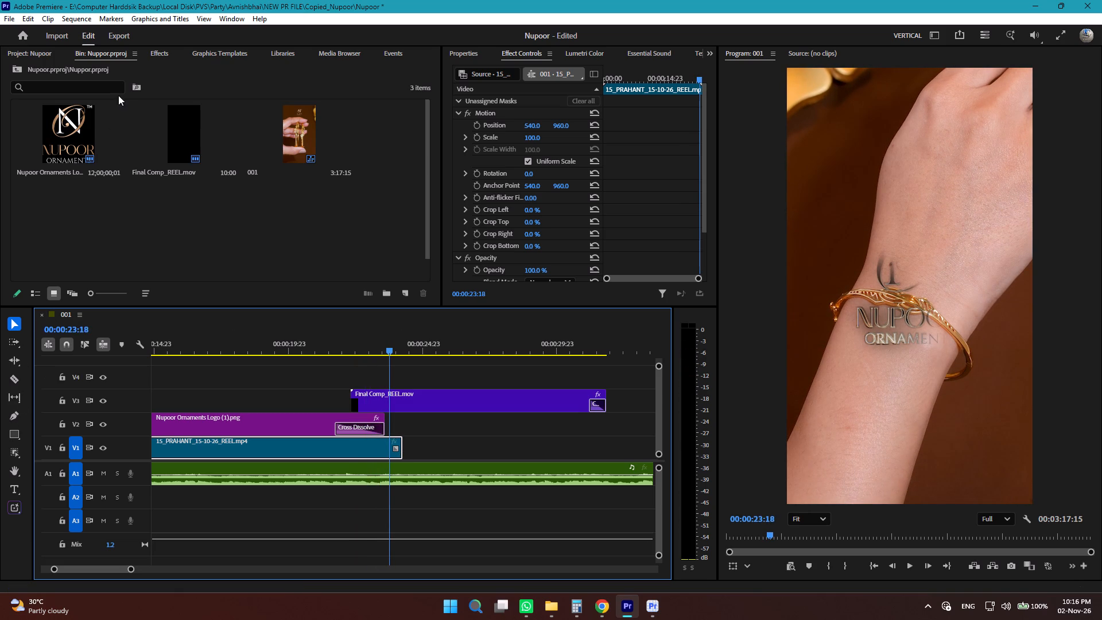
Find the Dip to Black transition, apply it to the end of the 15_PRAHANT reel clip and play back the result.
left_click(84, 92)
left_click(88, 89)
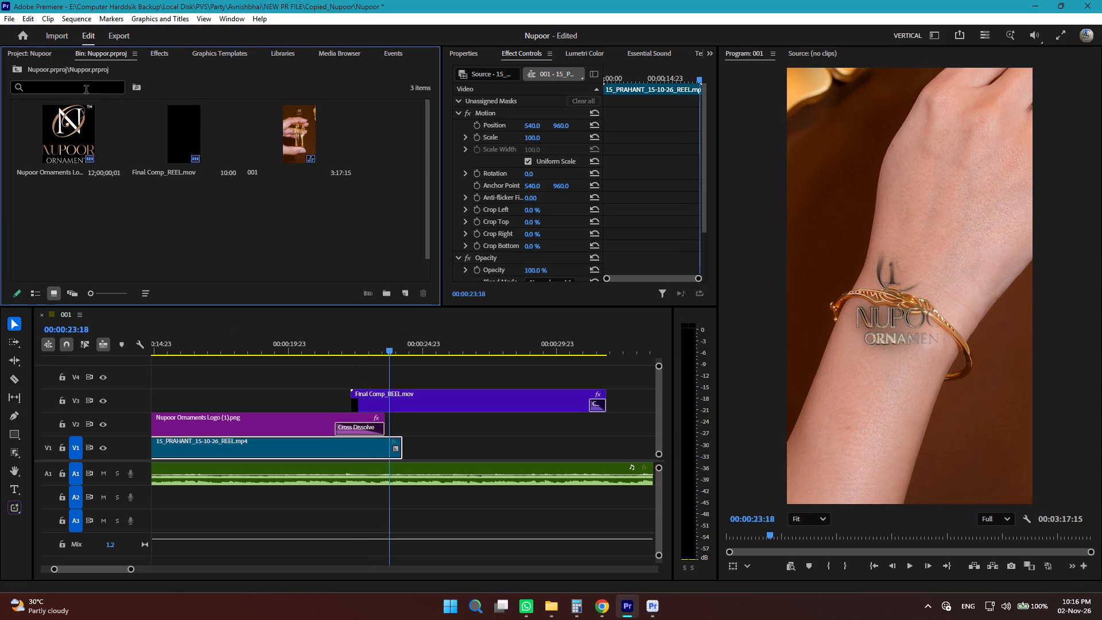
left_click(149, 55)
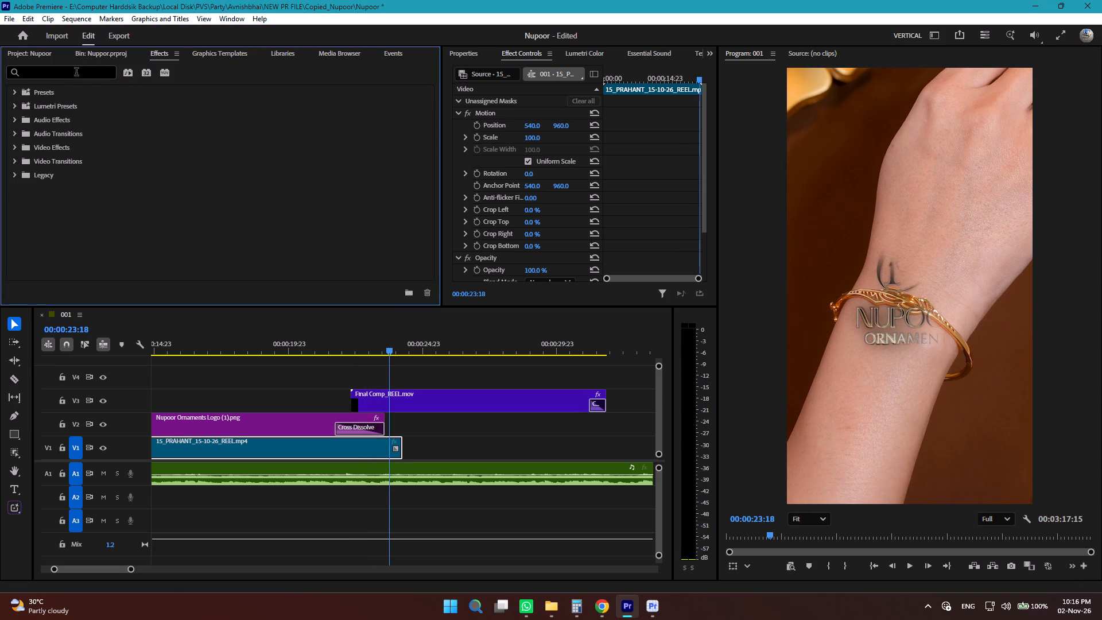
left_click(76, 73)
type("dip")
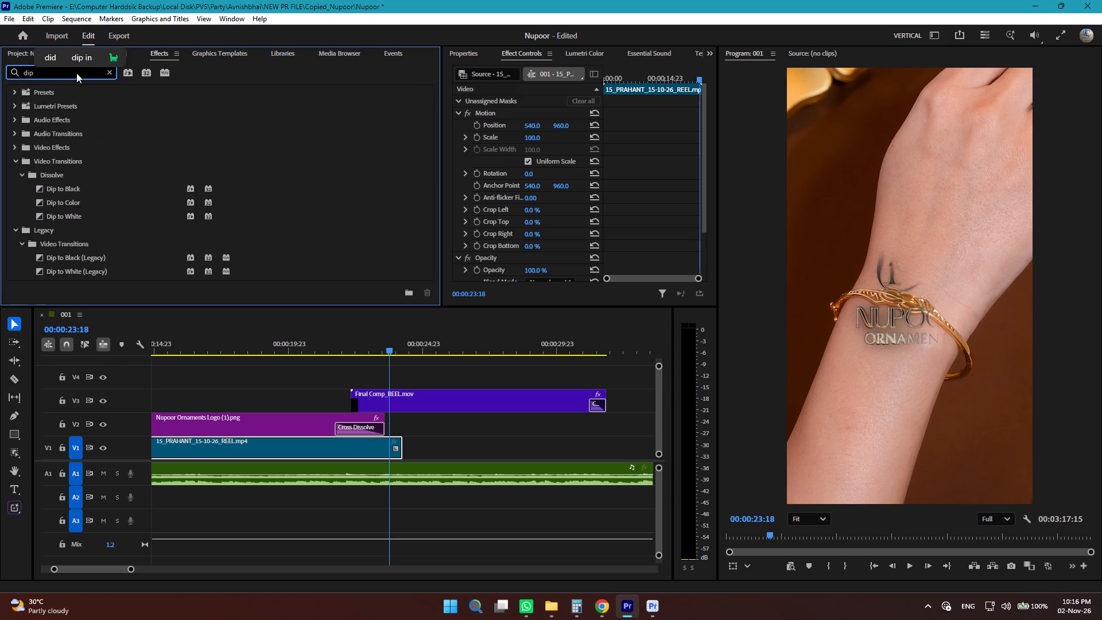
left_click(69, 185)
left_click_drag(70, 185, 397, 448)
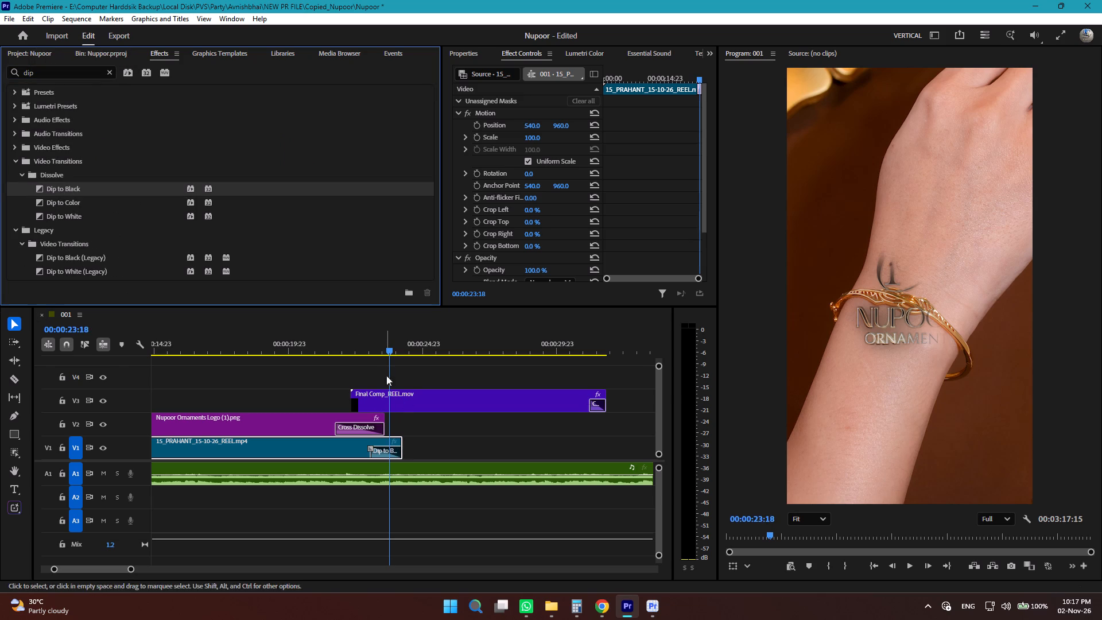
left_click_drag(387, 353, 335, 366)
key("space")
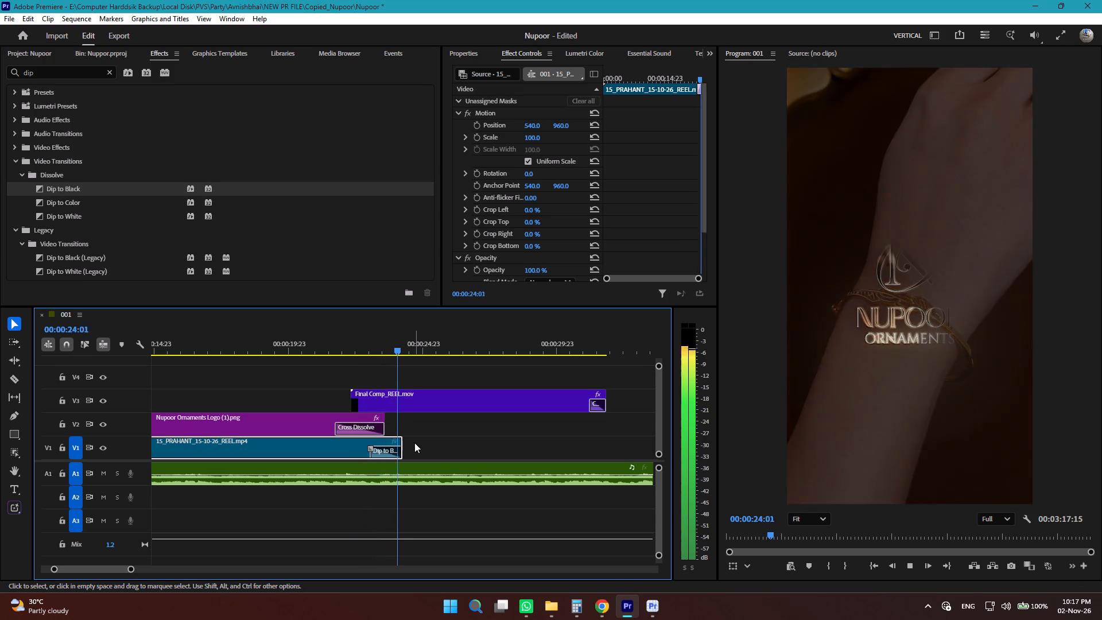
Split the Lose You music at the end of Final Comp_REEL.mov and delete the remaining portion.
key("c")
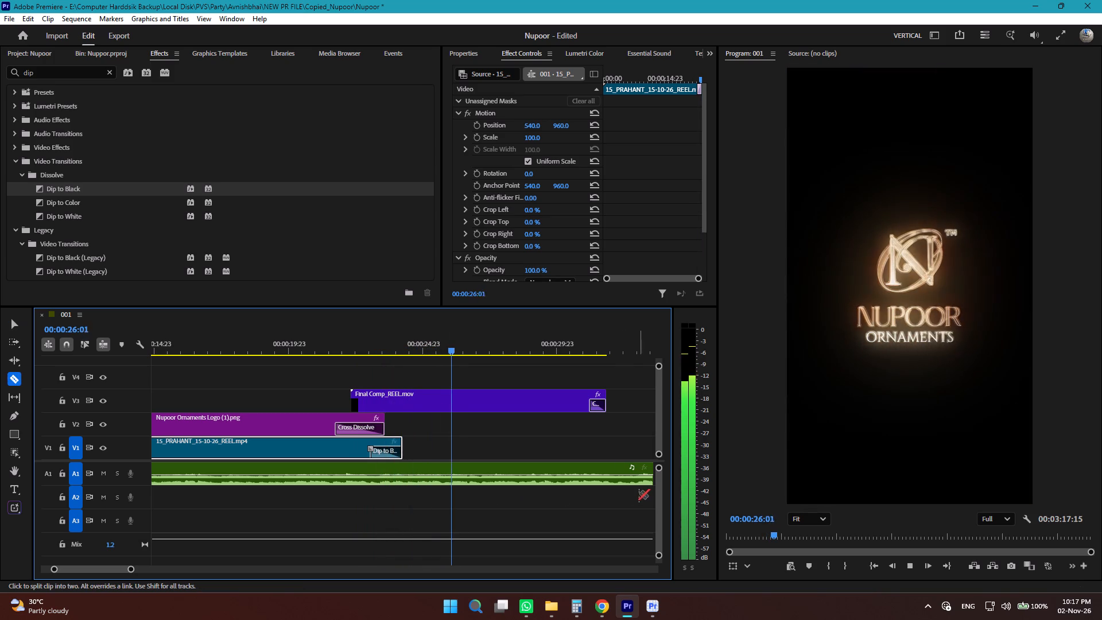
left_click(609, 471)
key("v")
left_click(618, 479)
key("Delete")
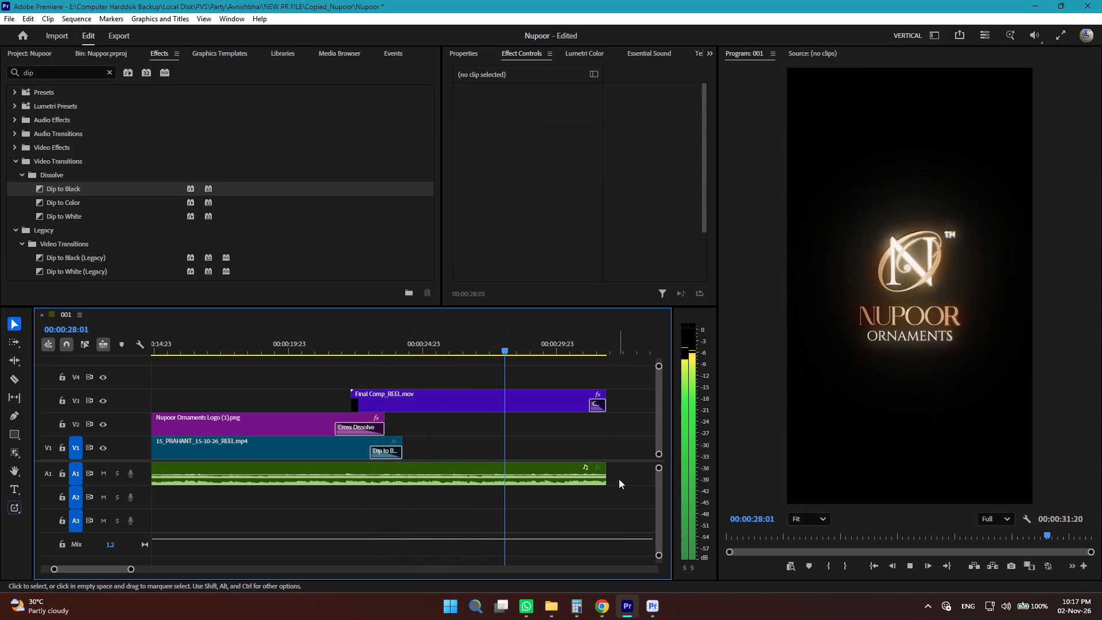
Open the export settings for sequence 001 and bring up the output file's save location.
key("ctrl+m")
key("alt+Tab")
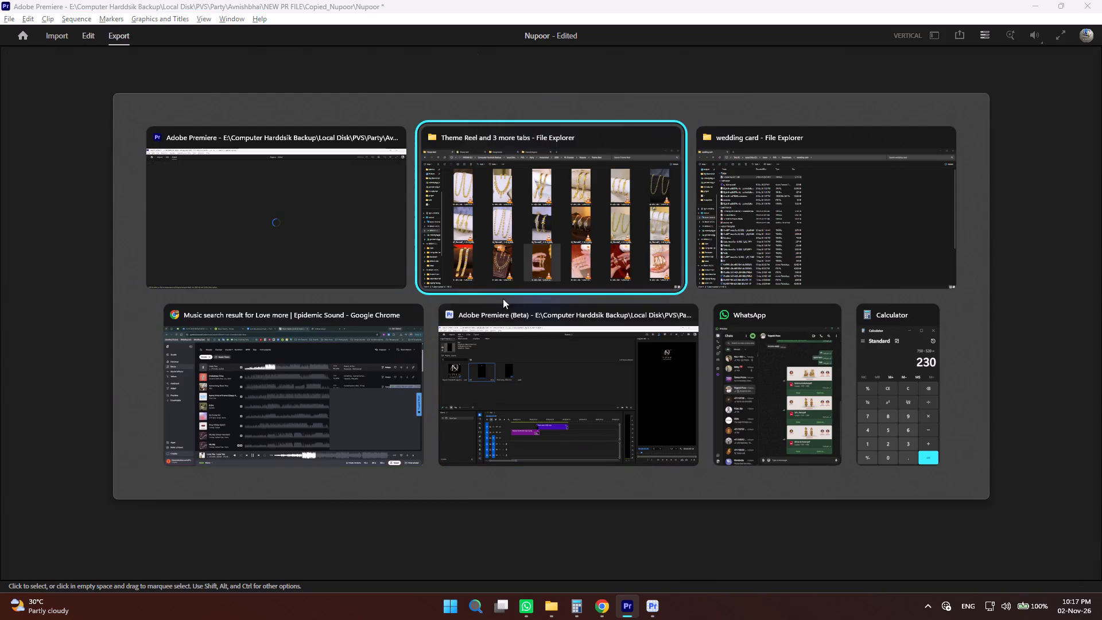
left_click(521, 249, "alt")
key("alt+Tab")
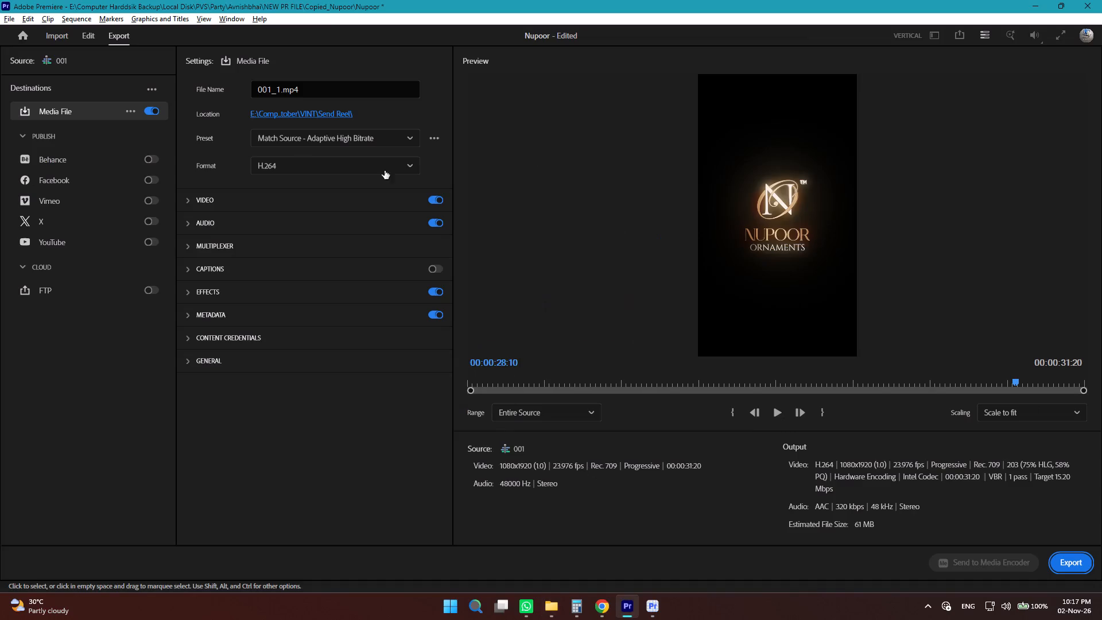
left_click(331, 115)
In File Explorer, browse to the Theme folder inside Nupoor's 10. October Send Reel folder and copy its path.
key("alt+Tab")
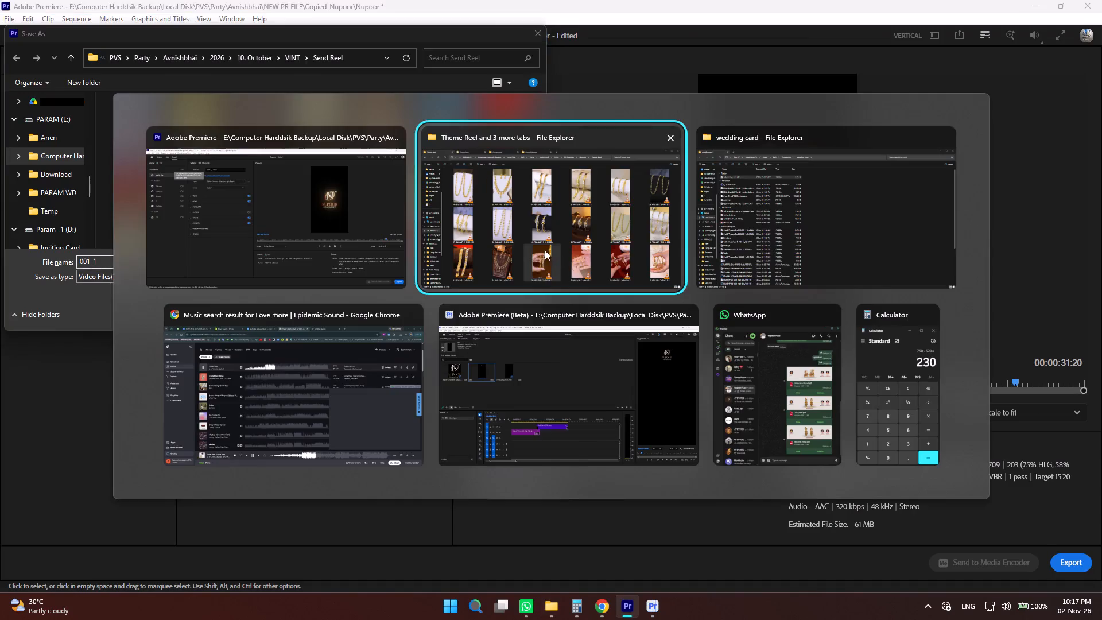
left_click(548, 250, "alt")
left_click(196, 21)
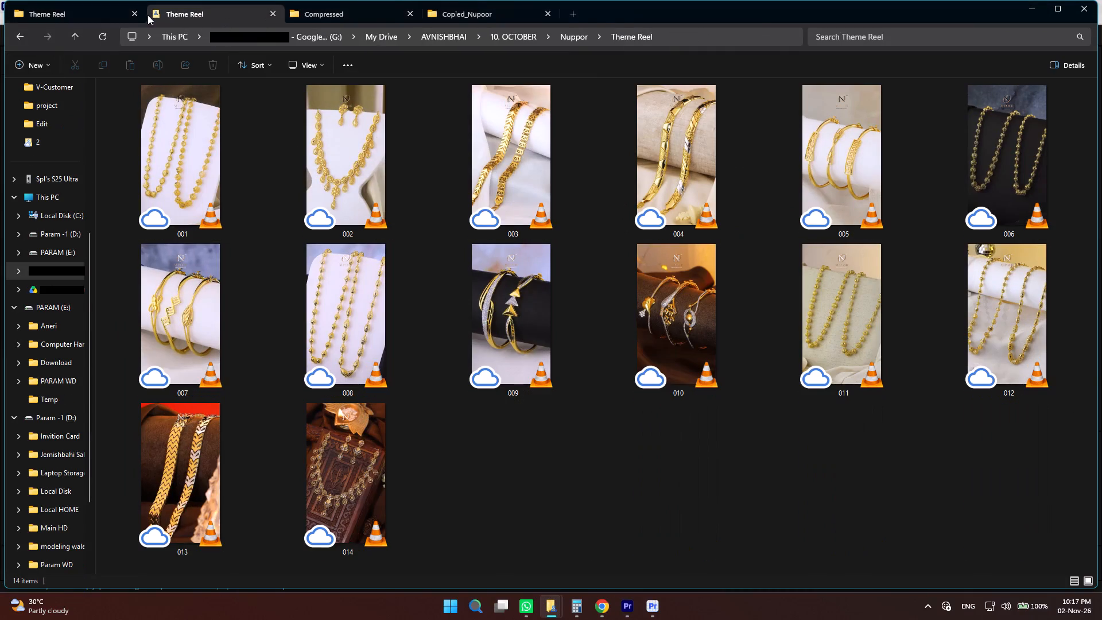
left_click(41, 3)
left_click(46, 18)
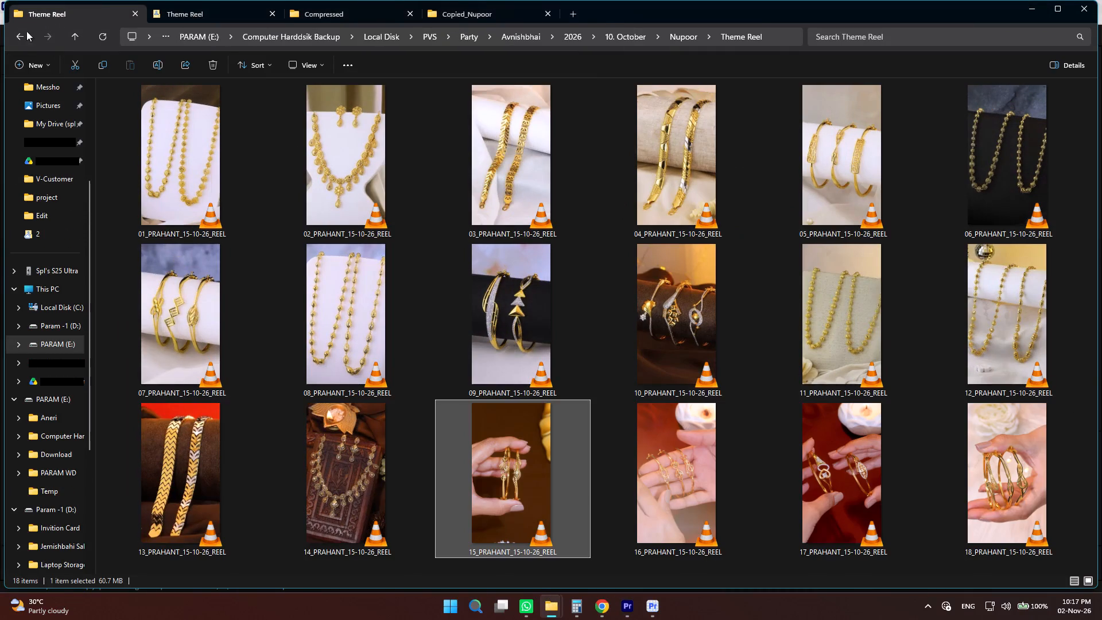
left_click(17, 31)
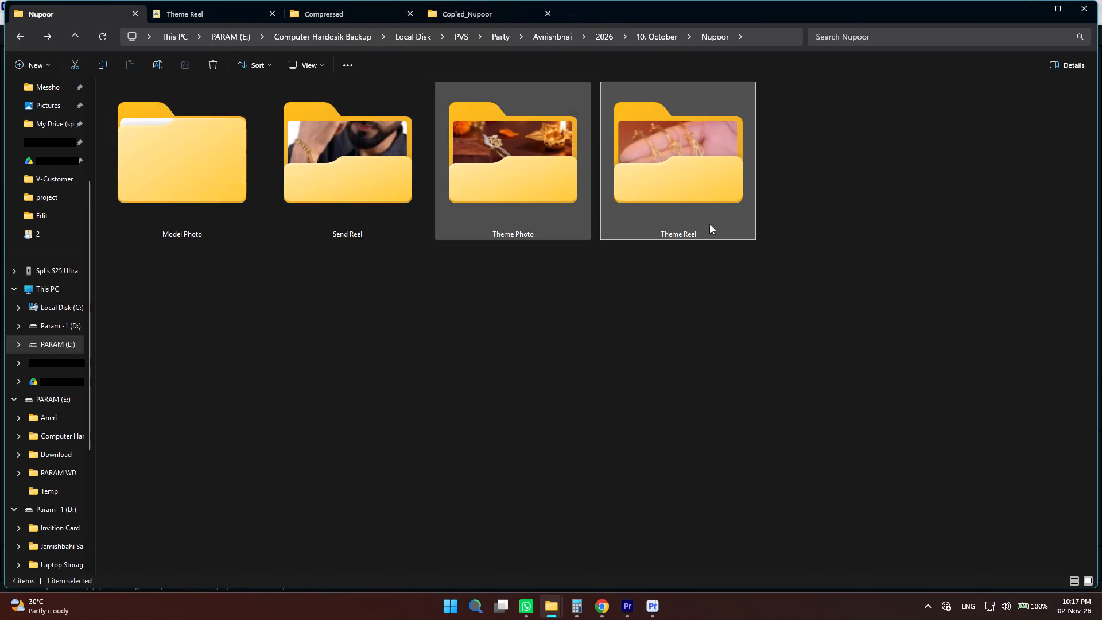
left_click(355, 150)
left_click(354, 154)
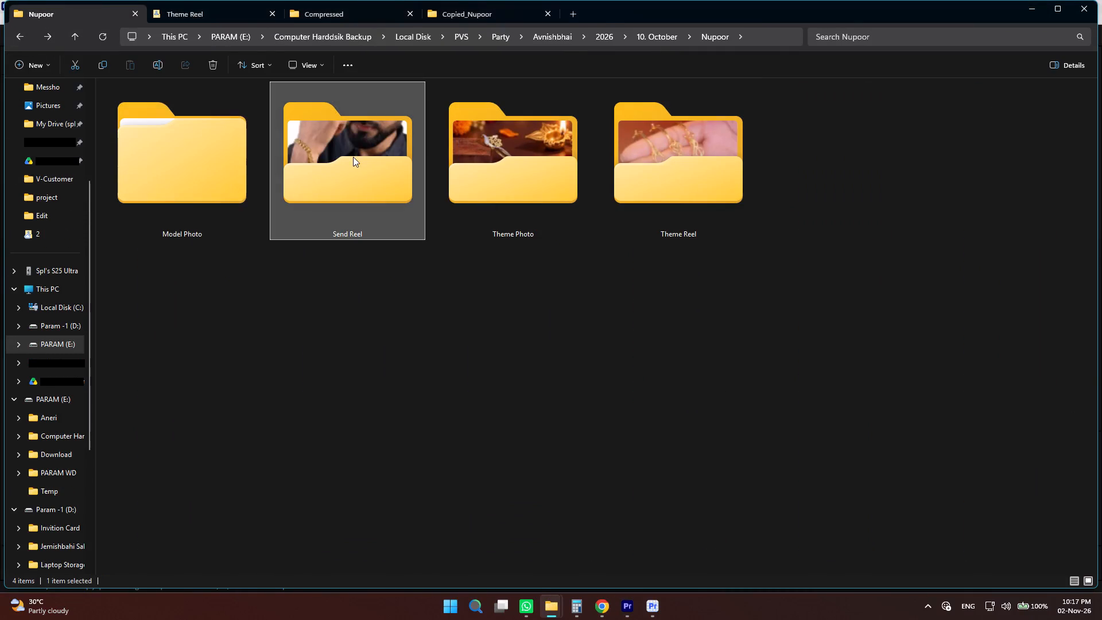
double_click(362, 166)
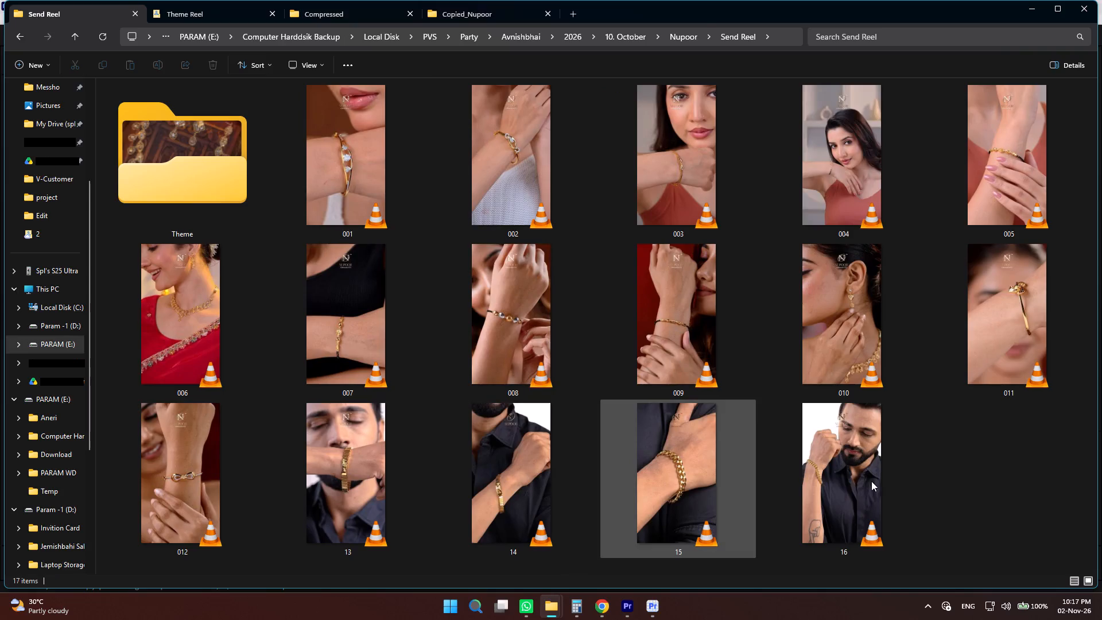
left_click(1014, 534)
left_click(808, 475)
left_click(999, 481)
left_click(860, 470)
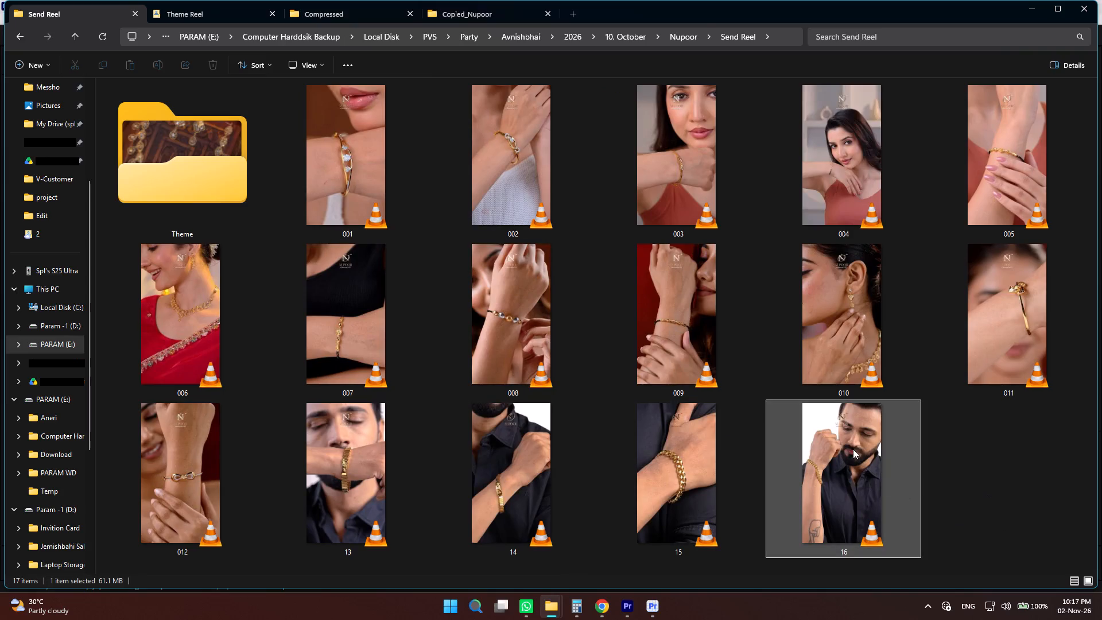
double_click(179, 138)
left_click(401, 321)
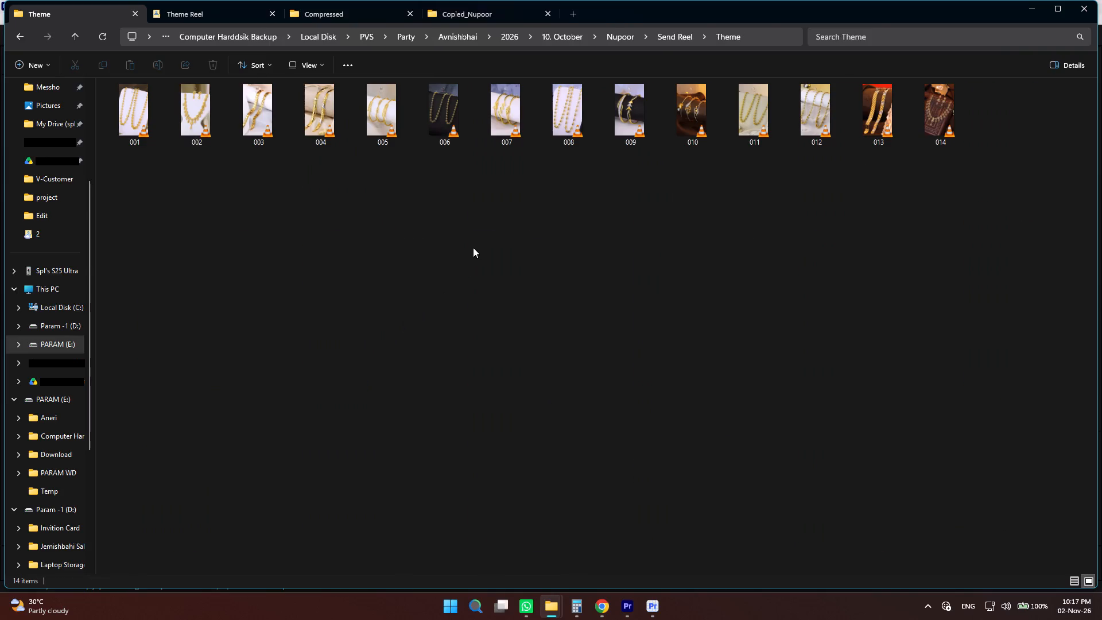
left_click(786, 35)
key("ctrl+c")
key("alt+Tab")
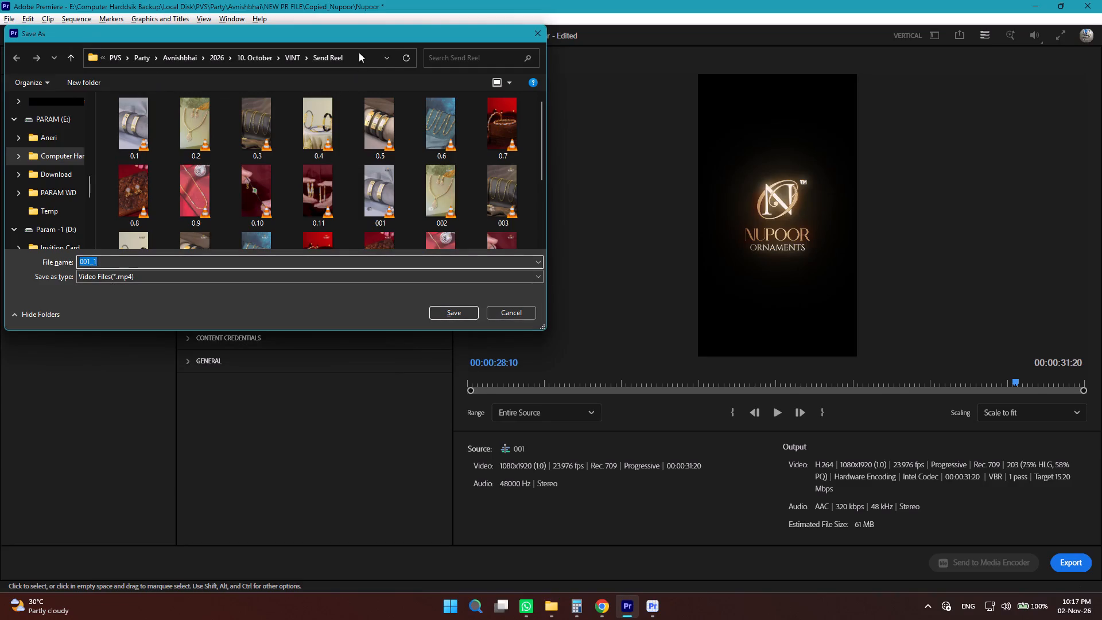
Save the output to the copied Send Reel Theme folder under the file name 015 and export the reel.
left_click(359, 52)
key("ctrl+v")
key("Return")
scroll(342, 139, "down", 5)
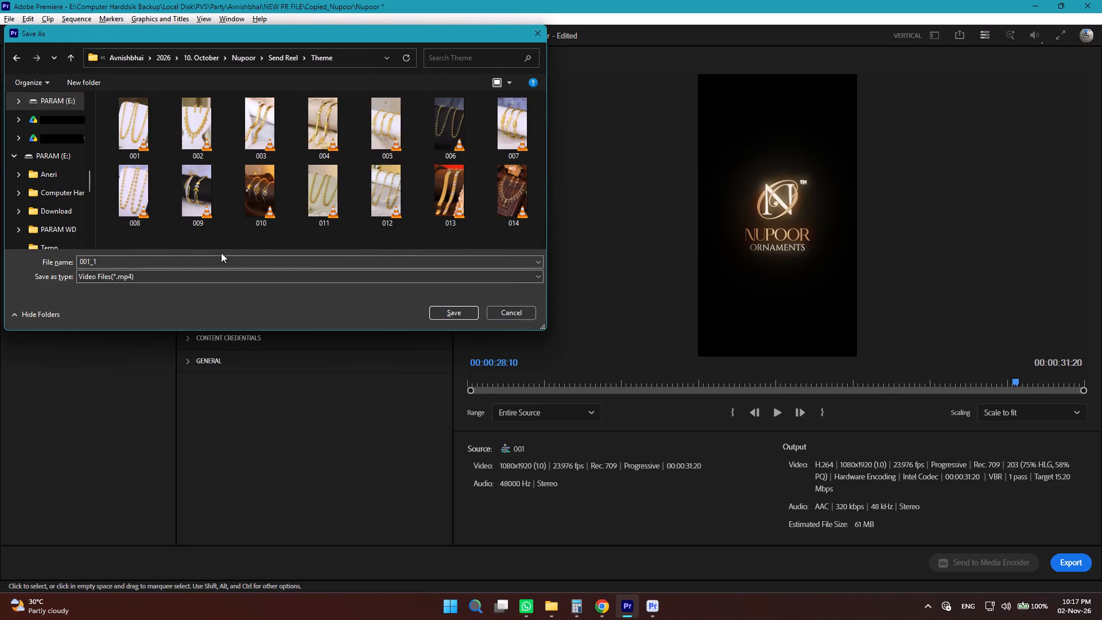
left_click(219, 262)
type("015")
key("Return")
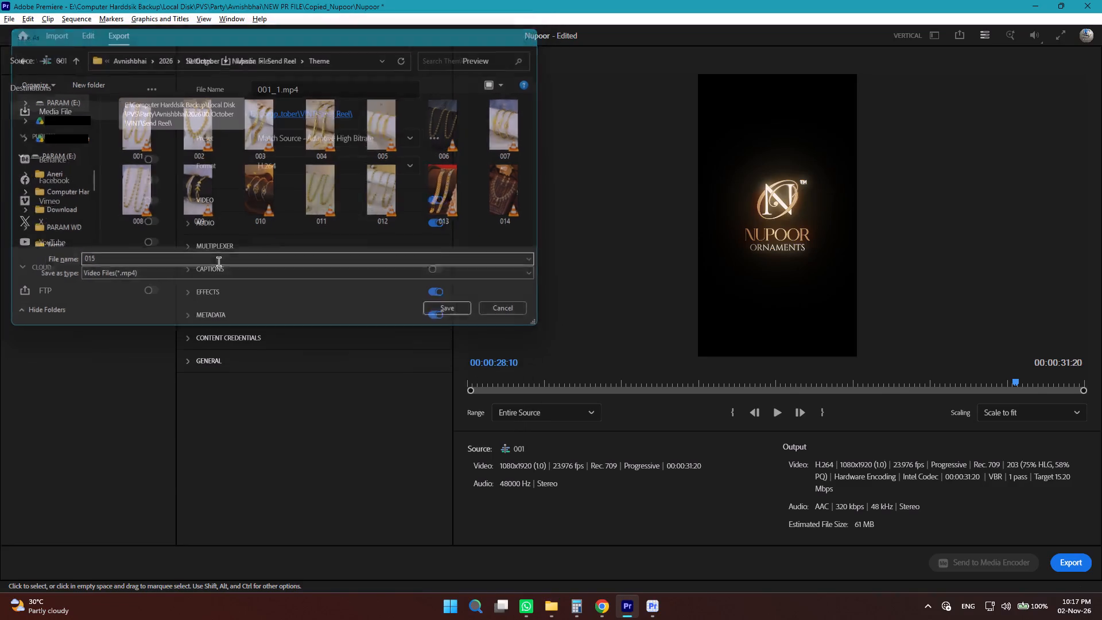
left_click(1077, 559)
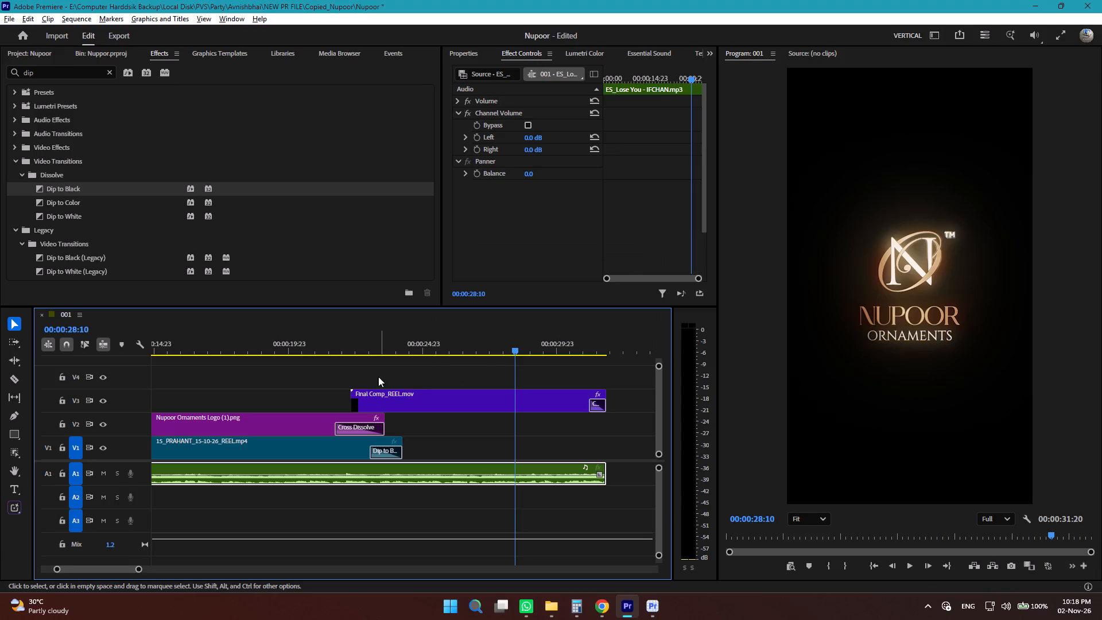
In File Explorer, open the Nupoor Theme Reel source folder and show its files as extra large thumbnails.
left_click(409, 506)
key("alt+Tab")
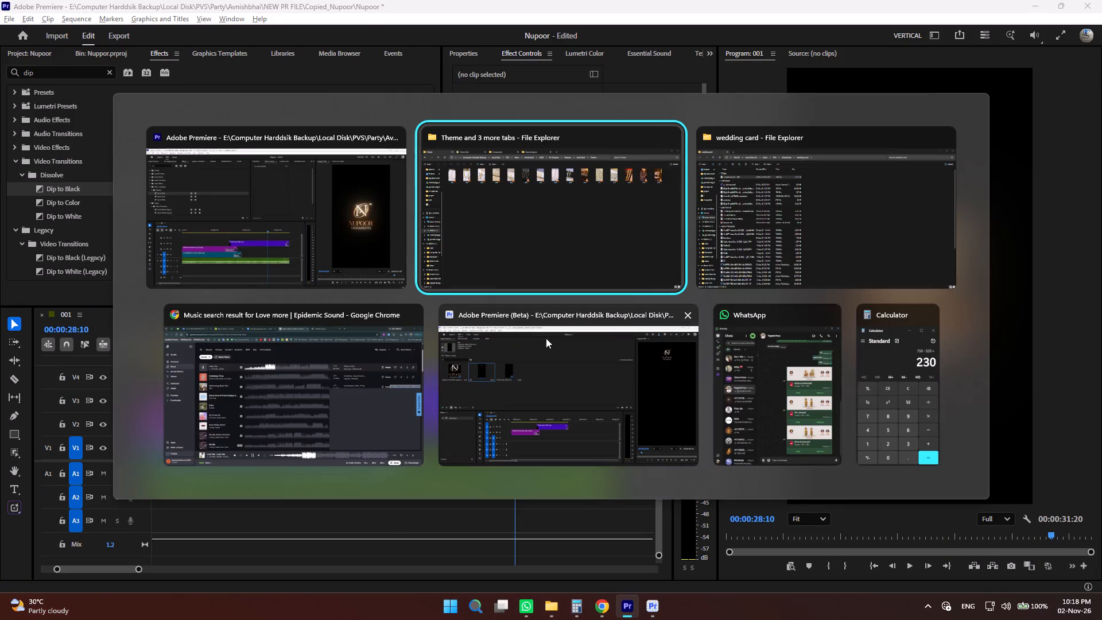
left_click(533, 237, "alt")
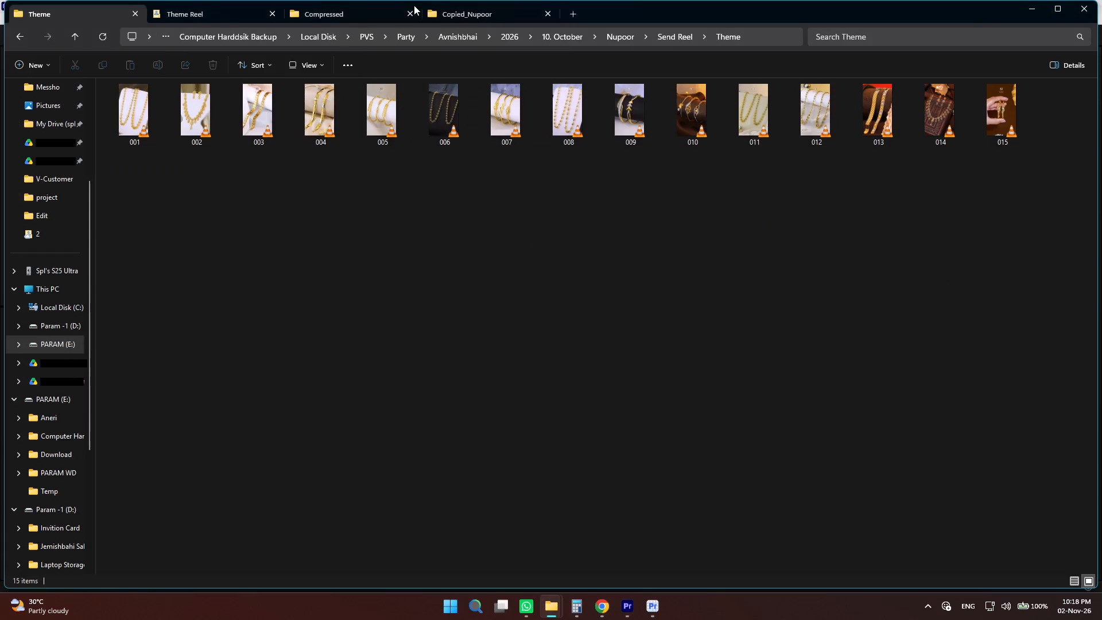
left_click(455, 11)
left_click(23, 43)
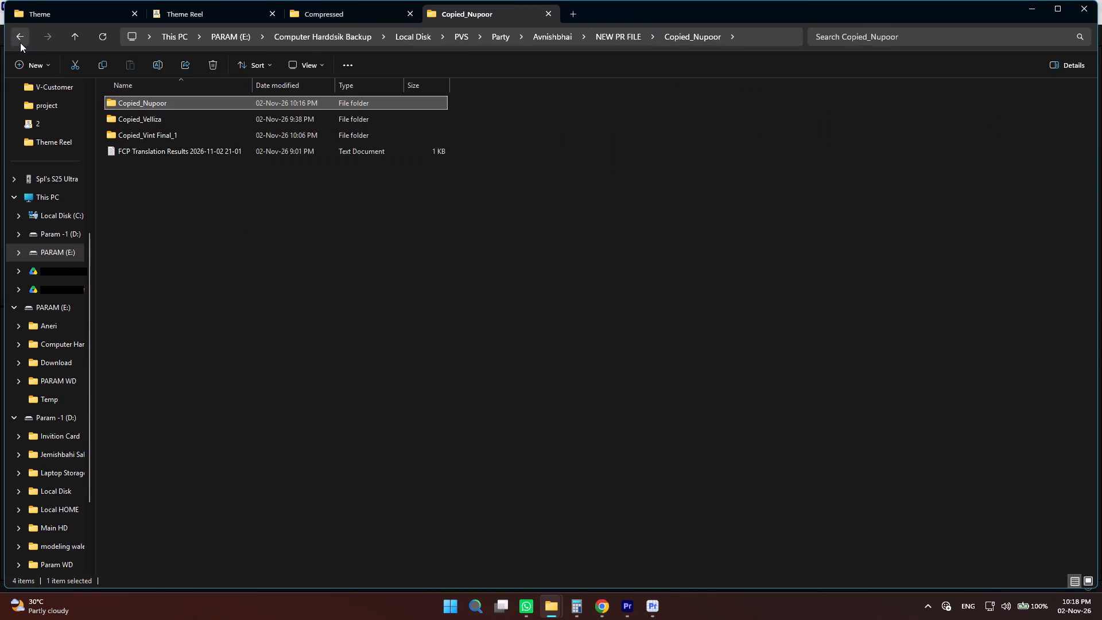
left_click(20, 42)
left_click(21, 39)
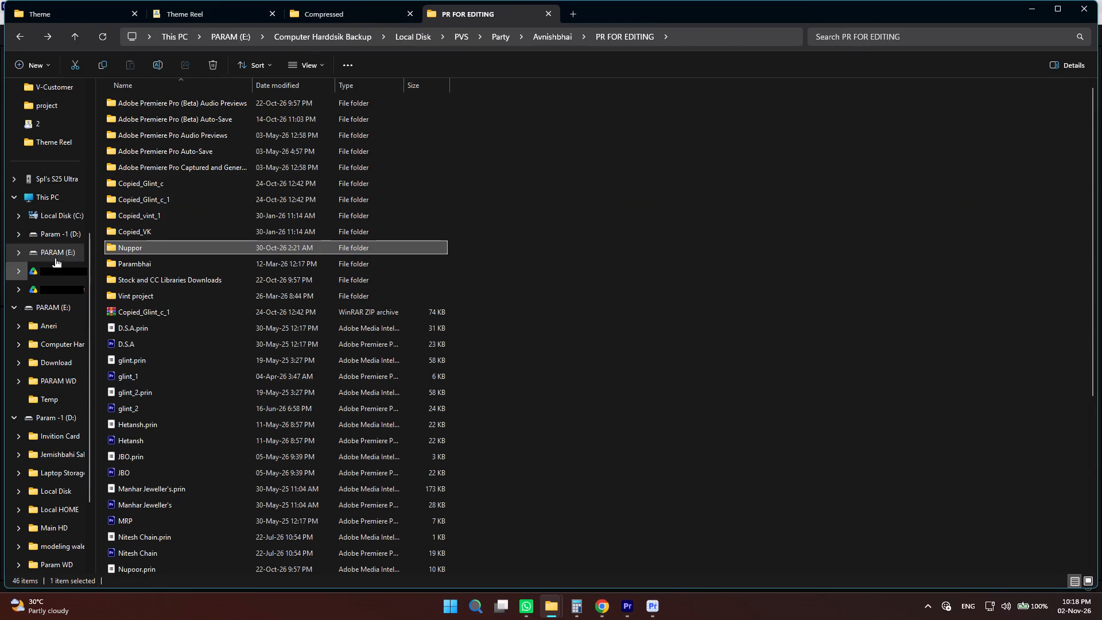
left_click(56, 140)
left_click(267, 445)
key("ctrl+shift+1")
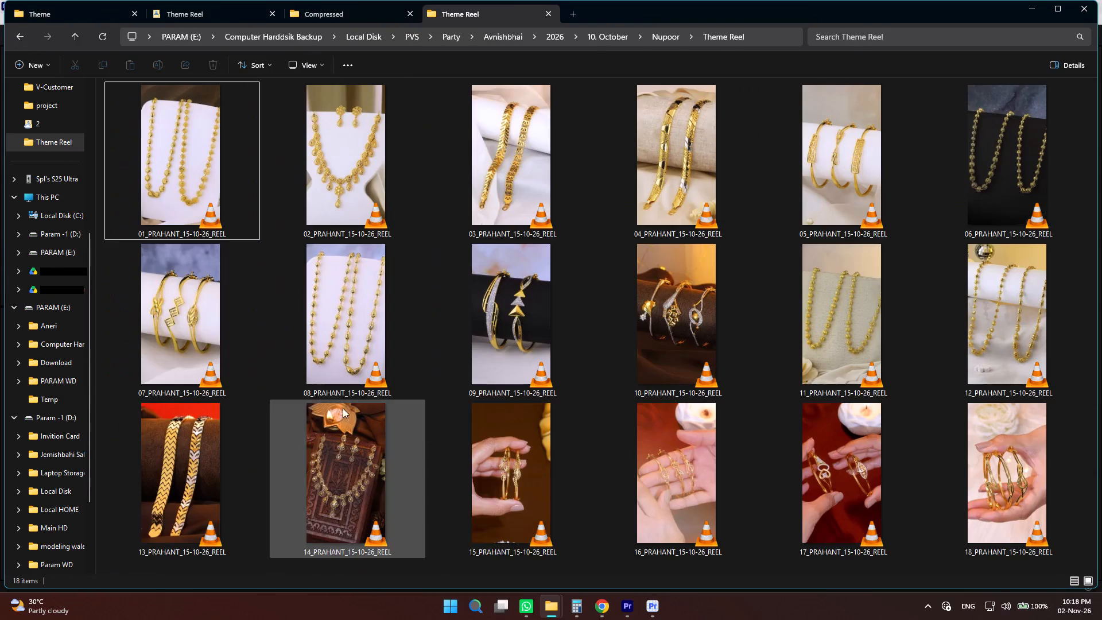
Import the PRAHANT reels 16, 17 and 18 from the Theme Reel folder into the Nupoor project.
scroll(593, 423, "down", 1)
left_click(668, 493)
left_click(995, 497, "shift")
left_click_drag(635, 481, 635, 480)
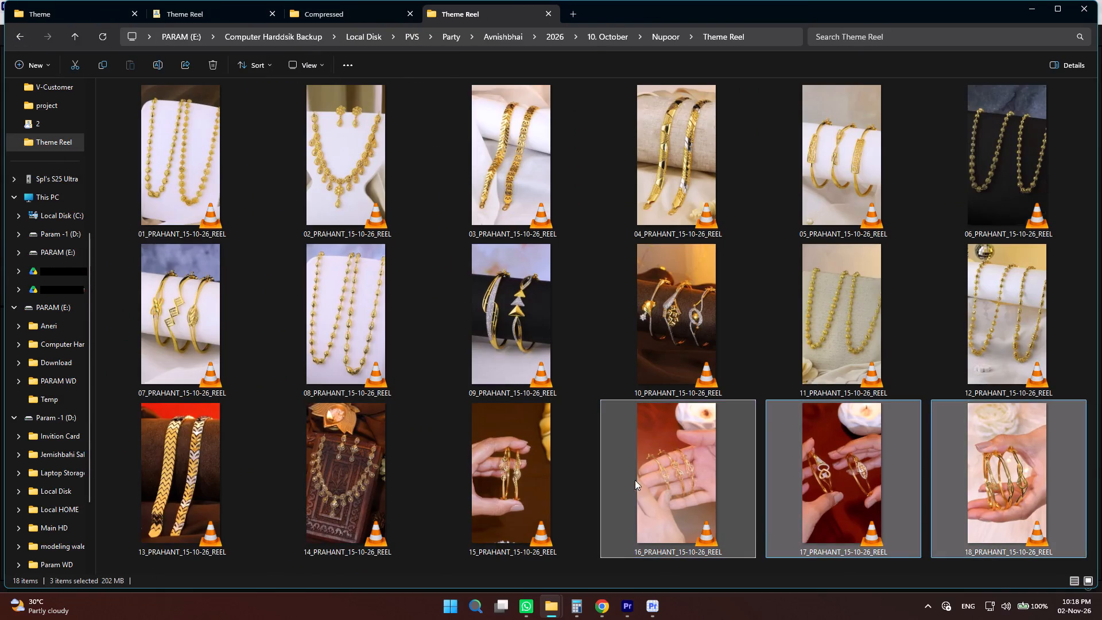
left_click_drag(635, 480, 525, 382)
key("alt+Tab")
key("alt+Tab")
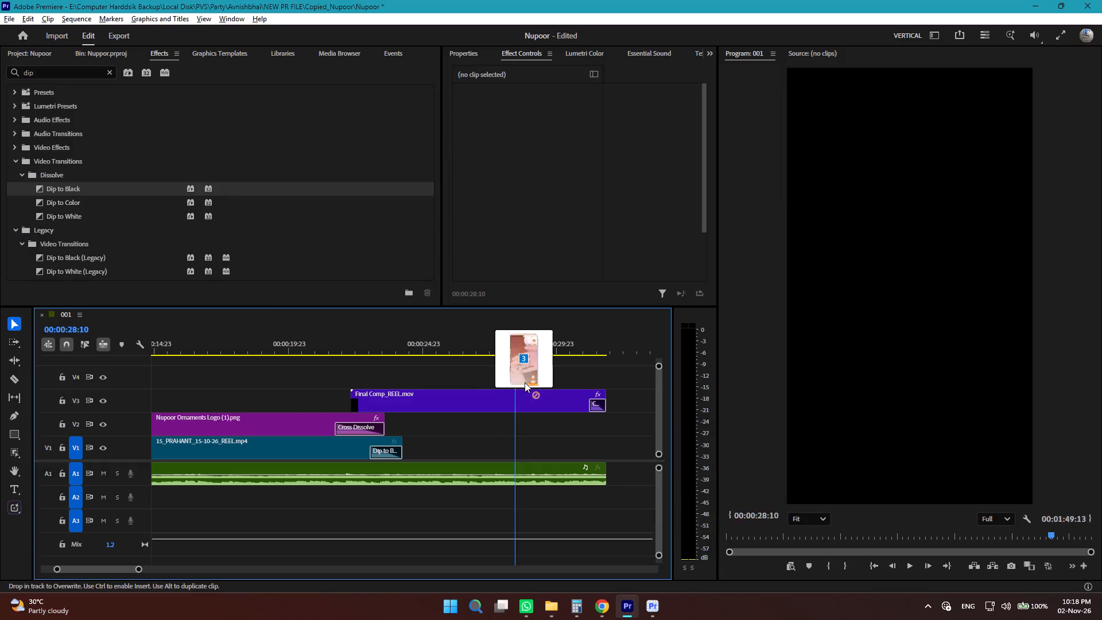
left_click_drag(525, 382, 698, 495)
key("alt+Tab")
left_click(32, 50)
key("alt+Tab")
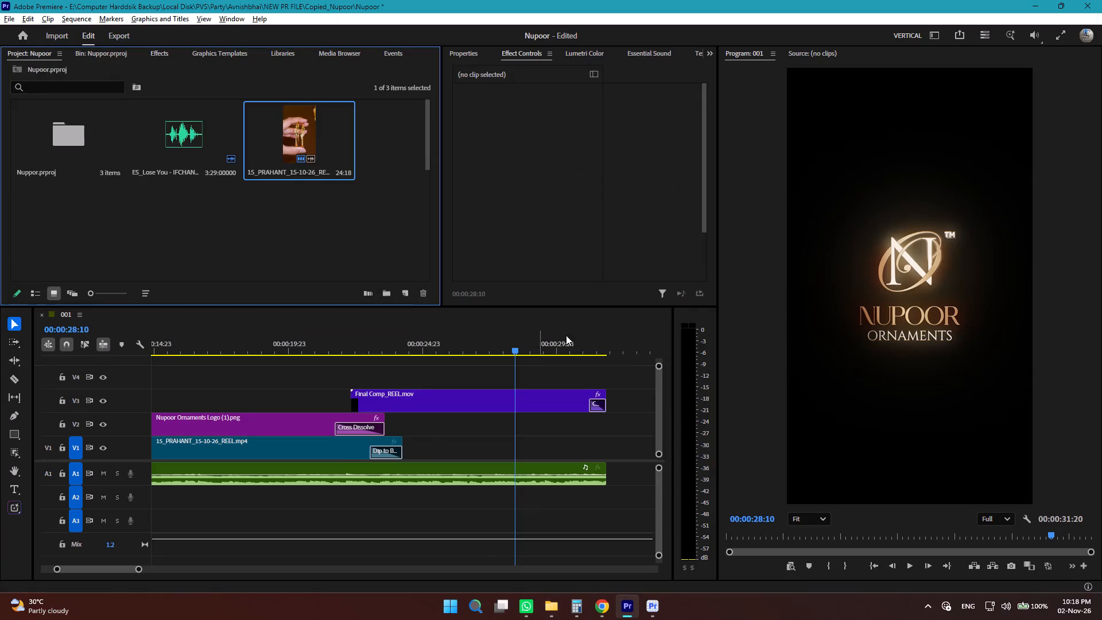
left_click_drag(692, 467, 286, 238)
key("alt+Tab")
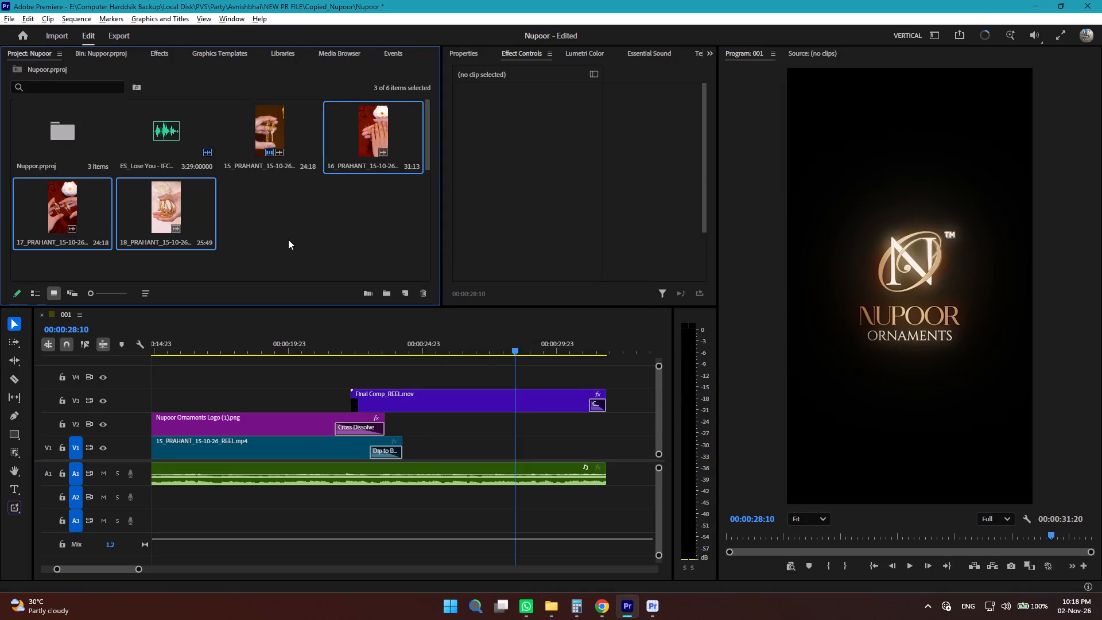
left_click(277, 242)
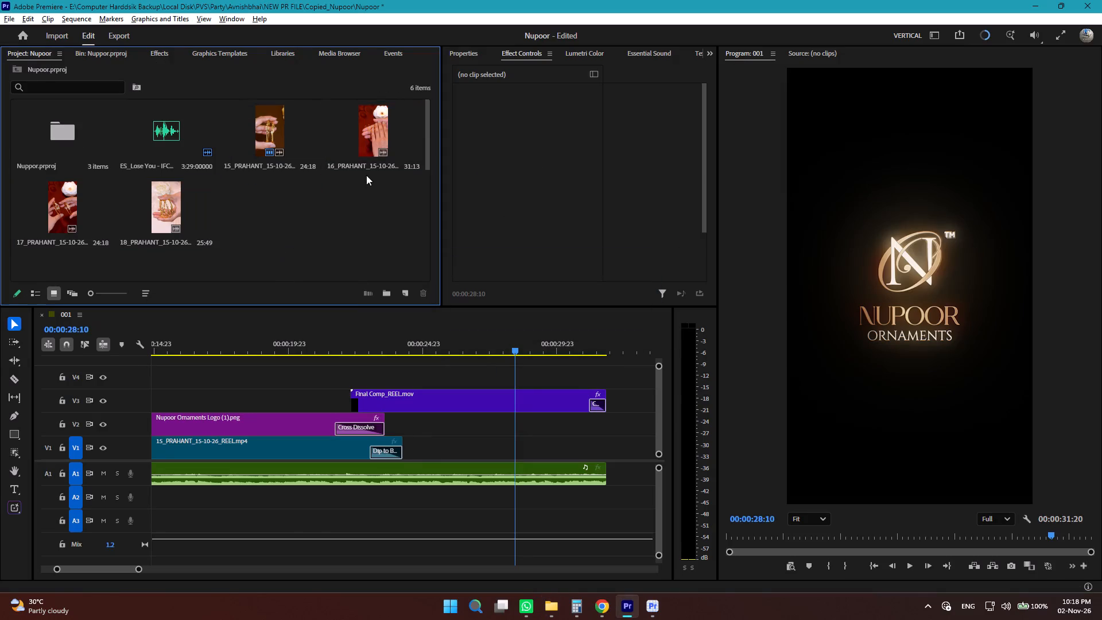
Delete the 15_PRAHANT reel clip and the Lose You music from sequence 001.
left_click_drag(311, 522, 204, 449)
key("Delete")
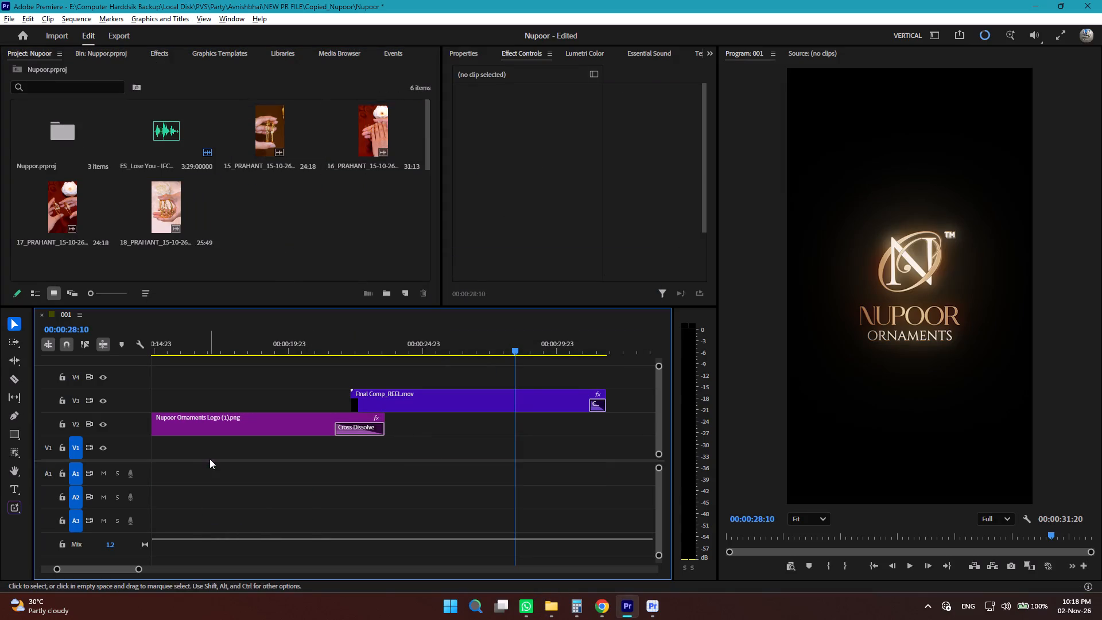
Place the 16_PRAHANT reel on video track V1 at the start of sequence 001.
left_click_drag(370, 125, 289, 427)
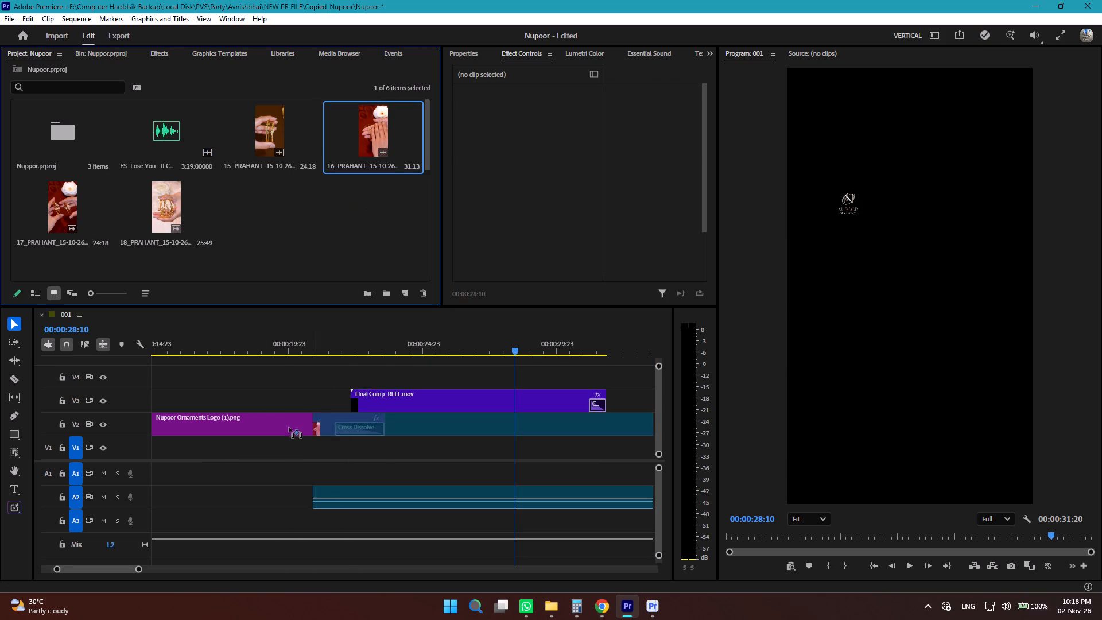
left_click_drag(289, 427, 140, 442)
scroll(271, 467, "down", 2, "alt")
scroll(271, 467, "up", 3, "alt")
scroll(271, 467, "down", 7, "alt")
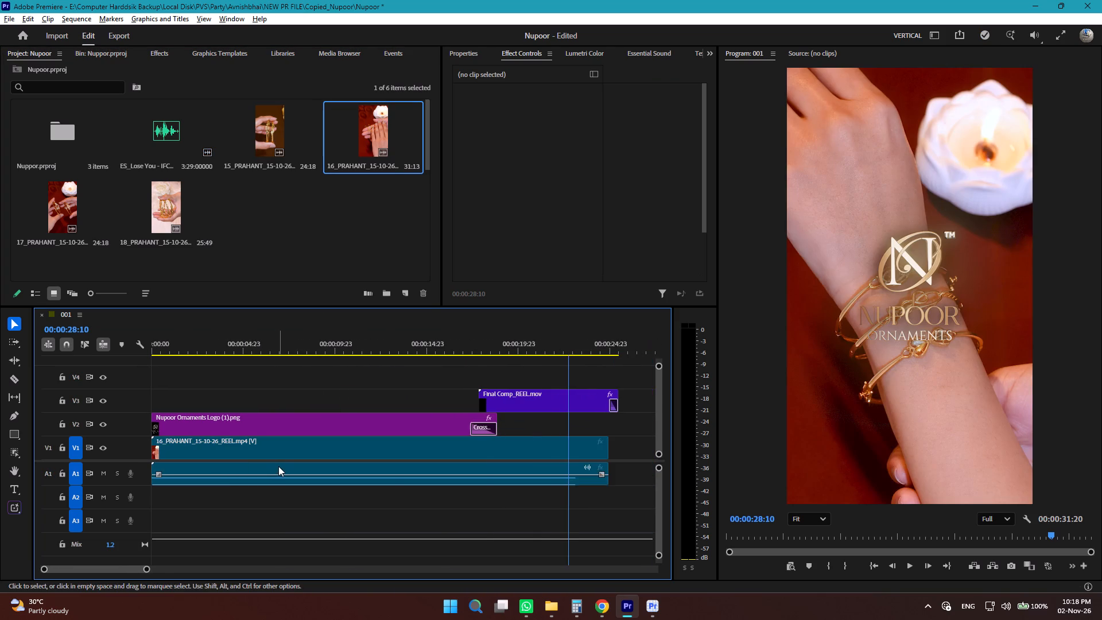
scroll(666, 435, "up", 1, "alt")
scroll(378, 452, "down", 1, "alt")
scroll(371, 454, "up", 3, "alt")
scroll(369, 456, "down", 1, "alt")
scroll(354, 452, "up", 2, "alt")
scroll(346, 457, "down", 2, "alt")
scroll(293, 447, "down", 3, "alt")
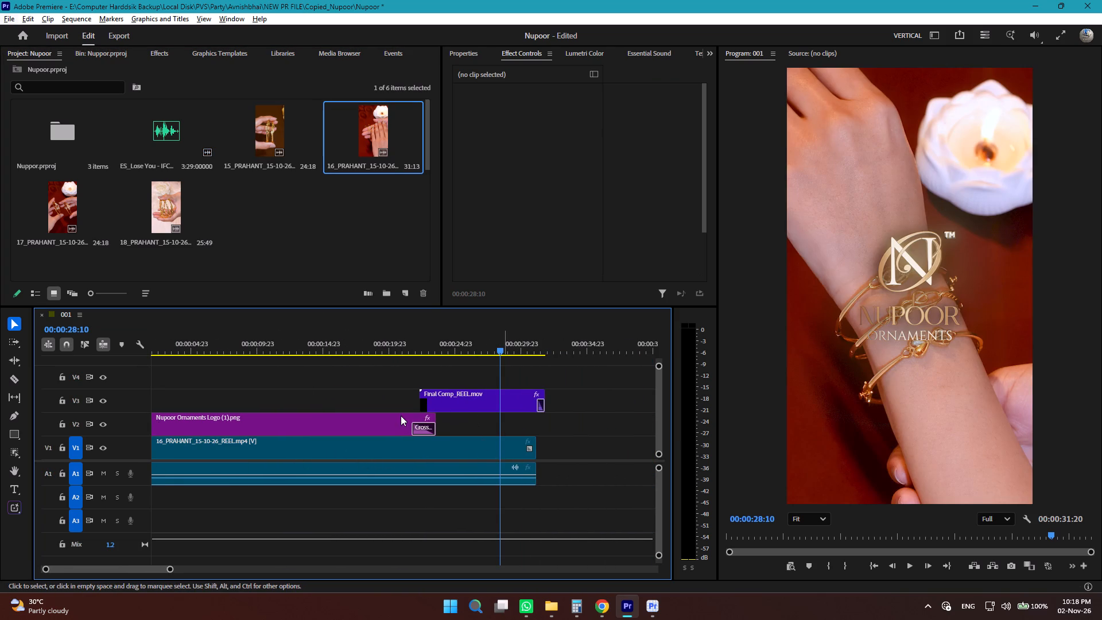
Shift the logo overlay and Final Comp_REEL.mov together so Final Comp_REEL.mov starts at about 00:00:29:01, and play back the transition.
left_click(447, 405)
left_click(384, 420, "shift")
left_click_drag(348, 423, 396, 423)
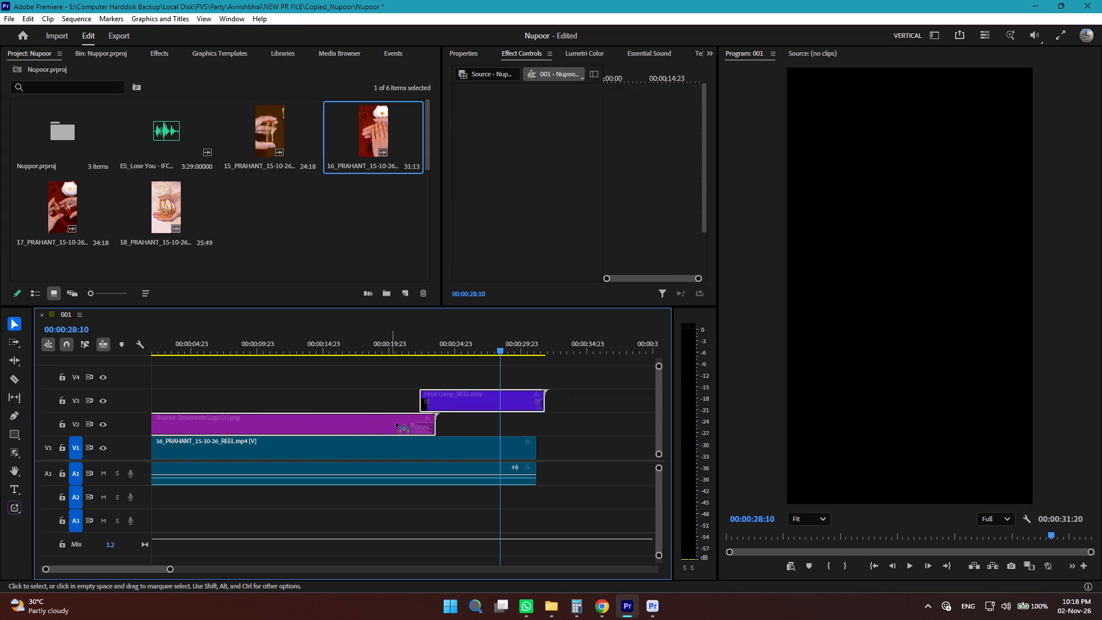
left_click_drag(396, 423, 437, 422)
scroll(565, 424, "up", 9, "alt")
scroll(498, 432, "down", 1, "alt")
scroll(498, 432, "up", 1, "alt")
key("space")
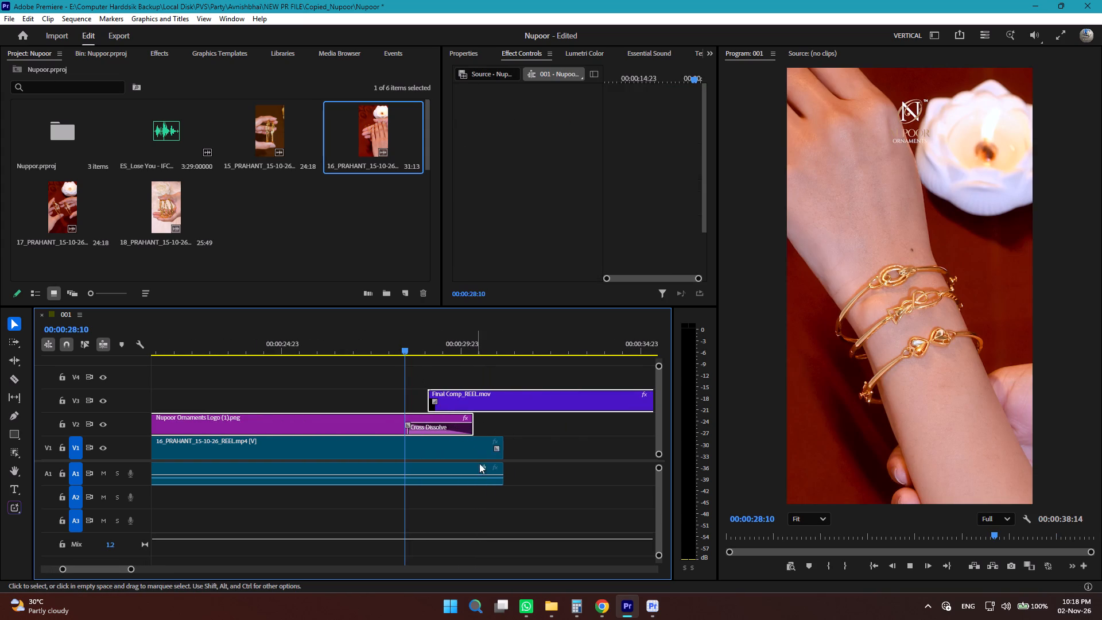
left_click(566, 474)
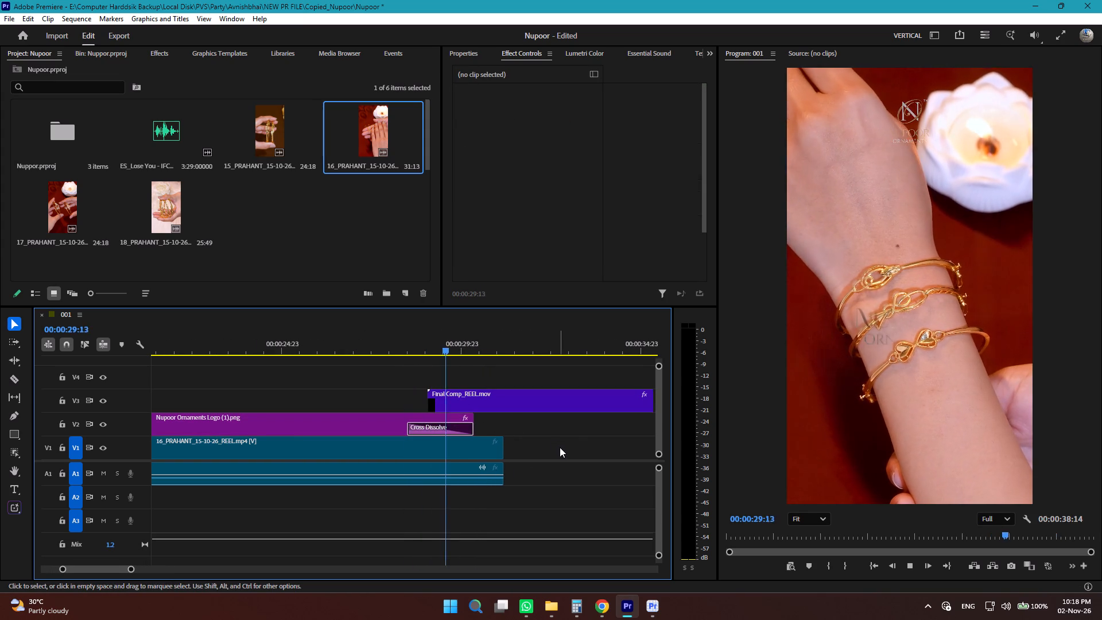
key("space")
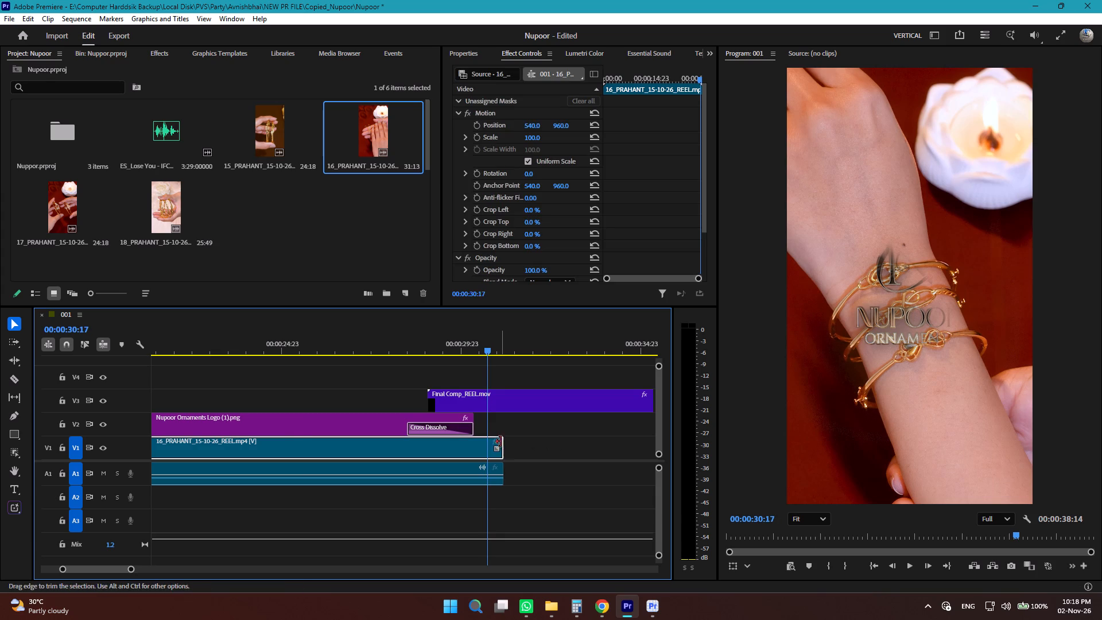
Apply Dip to Black to the end of the 16_PRAHANT reel clip, scrub through it and shorten it to about 1 second.
left_click(500, 441)
left_click(156, 53)
left_click_drag(82, 188, 496, 456)
left_click(461, 446)
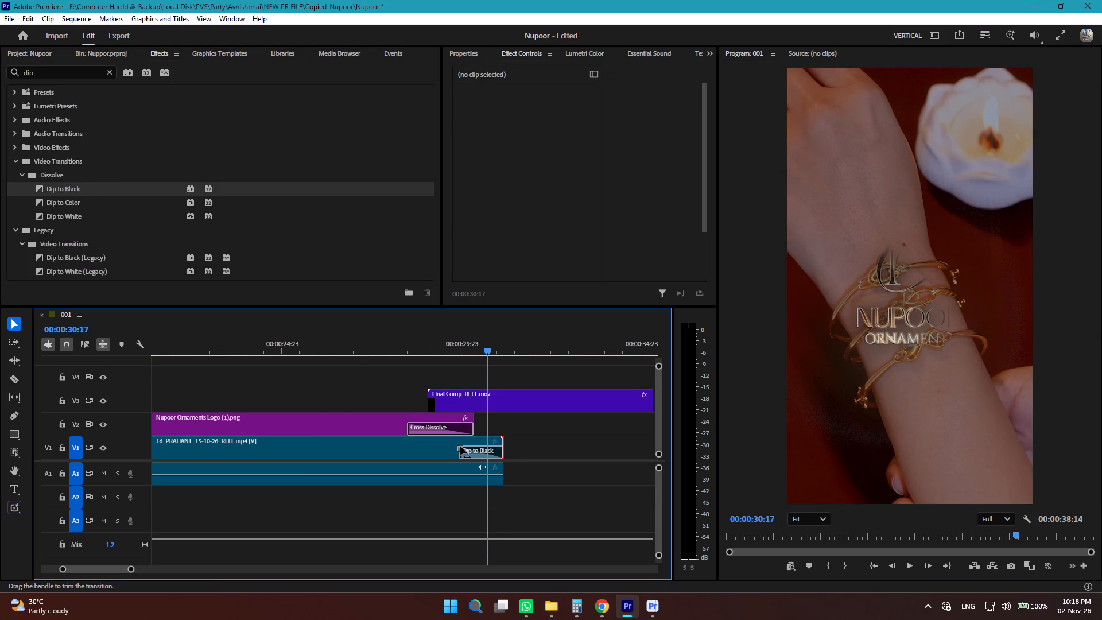
left_click_drag(486, 342, 459, 347)
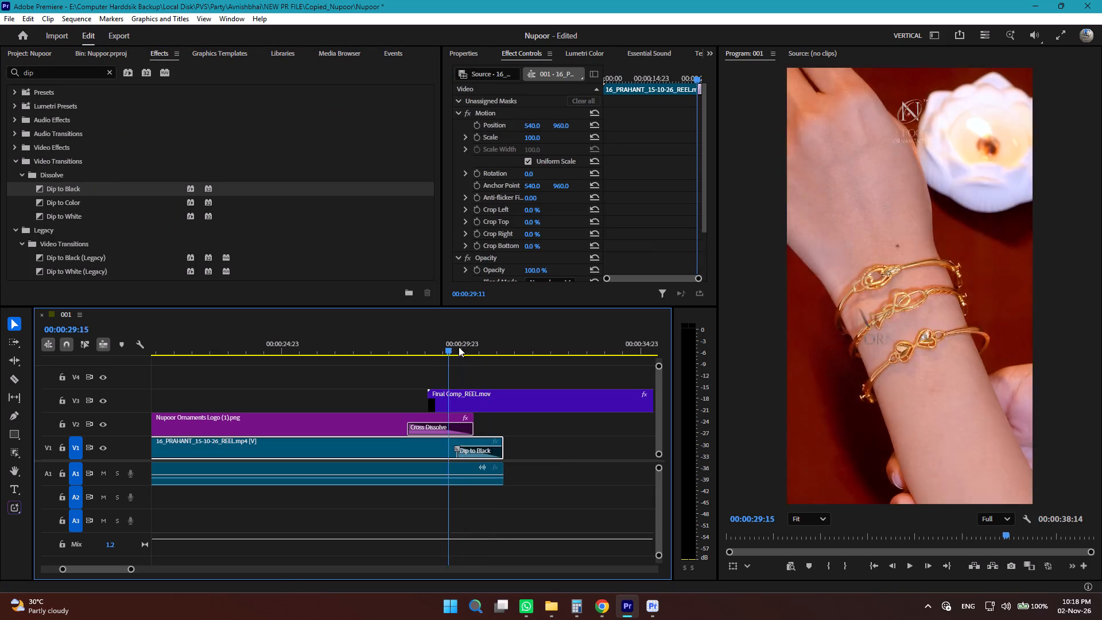
left_click_drag(459, 347, 490, 355)
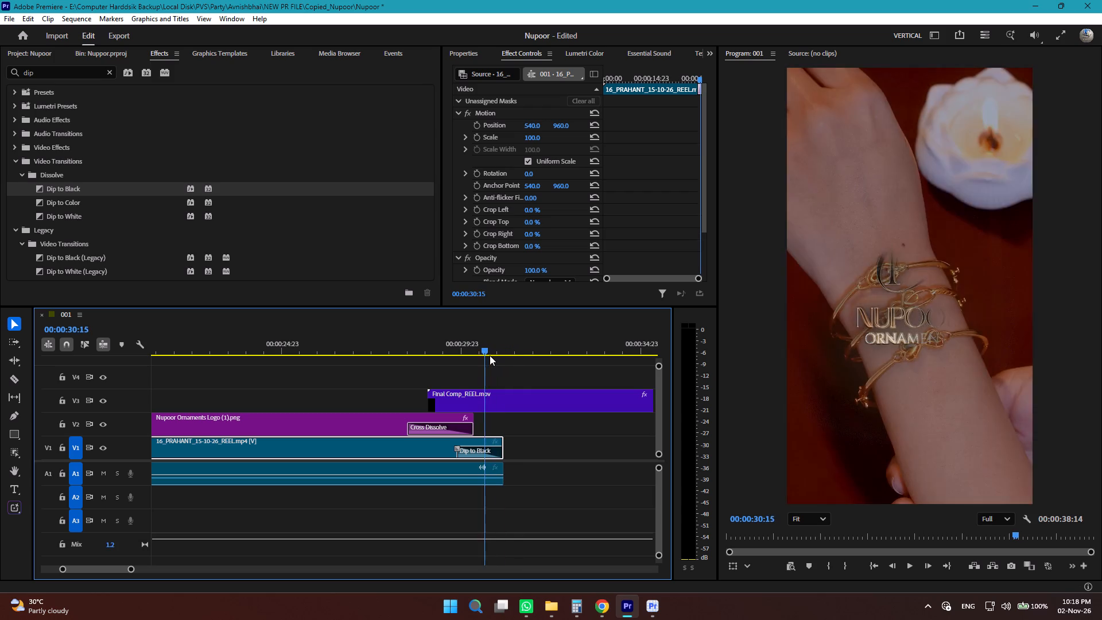
left_click_drag(490, 355, 498, 356)
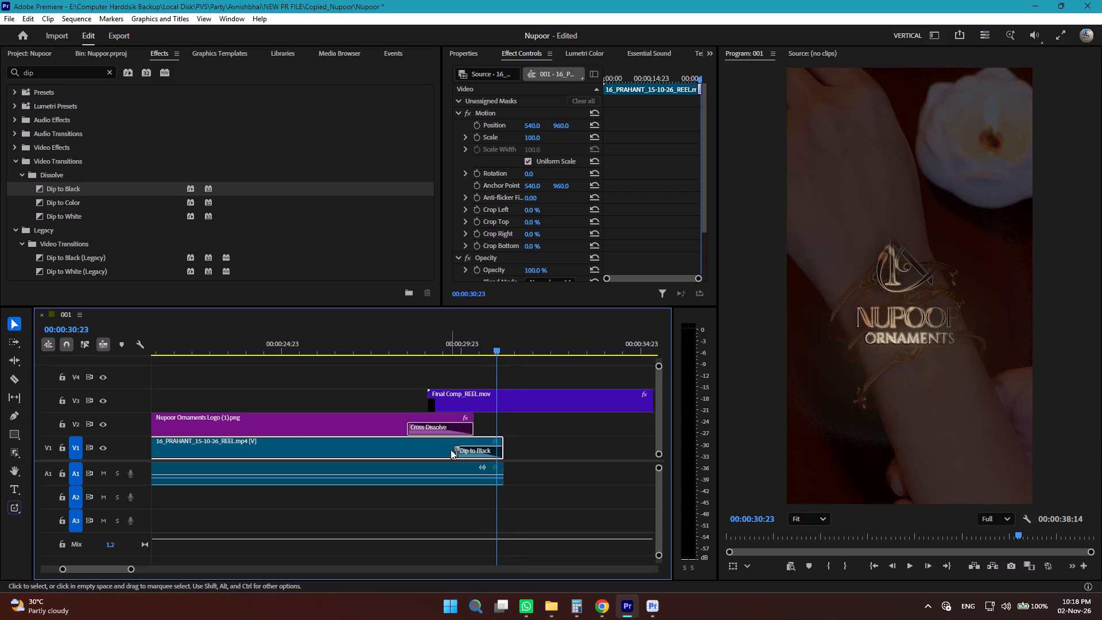
left_click_drag(455, 445, 463, 448)
Delete the 16_PRAHANT reel's original audio from track A1.
left_click(424, 476)
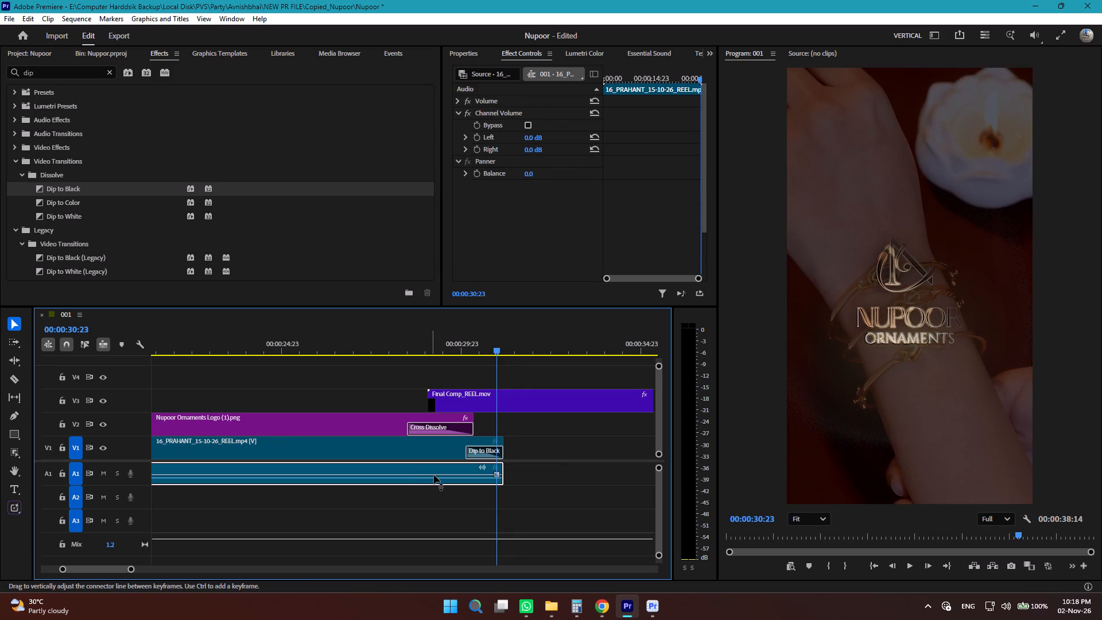
key("Delete")
Open the Nuppor.prproj bin to view its contents.
left_click(91, 56)
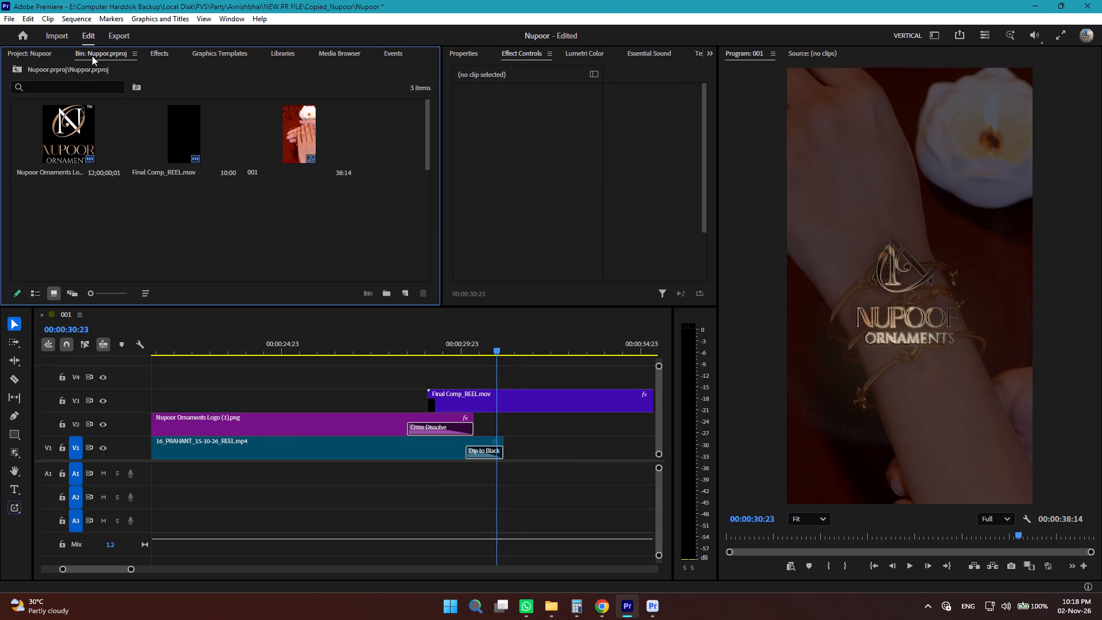
left_click(259, 226)
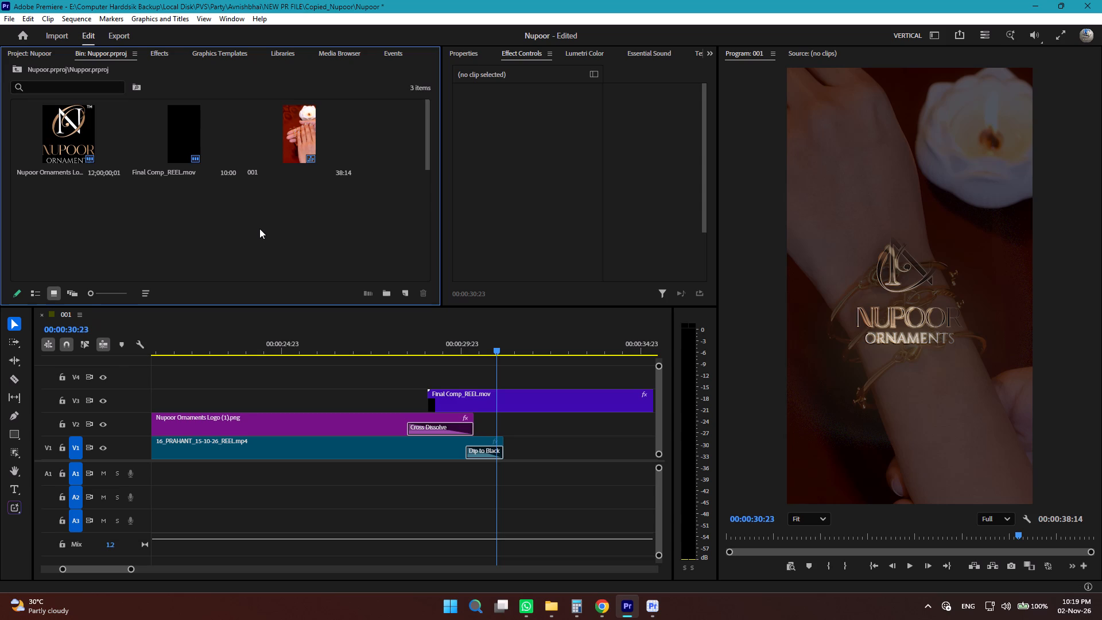
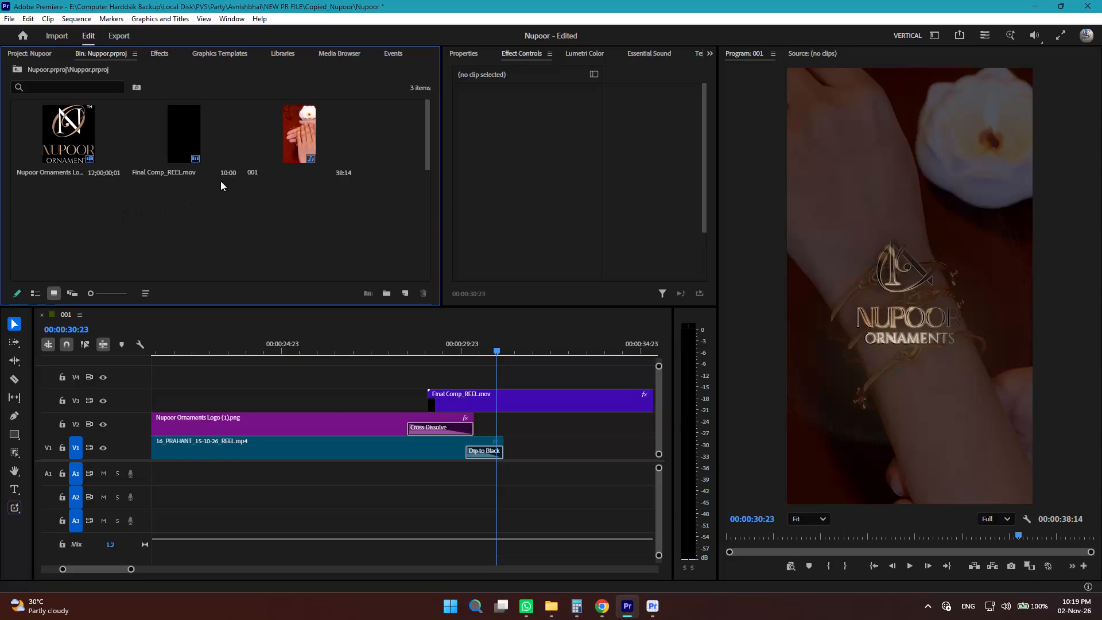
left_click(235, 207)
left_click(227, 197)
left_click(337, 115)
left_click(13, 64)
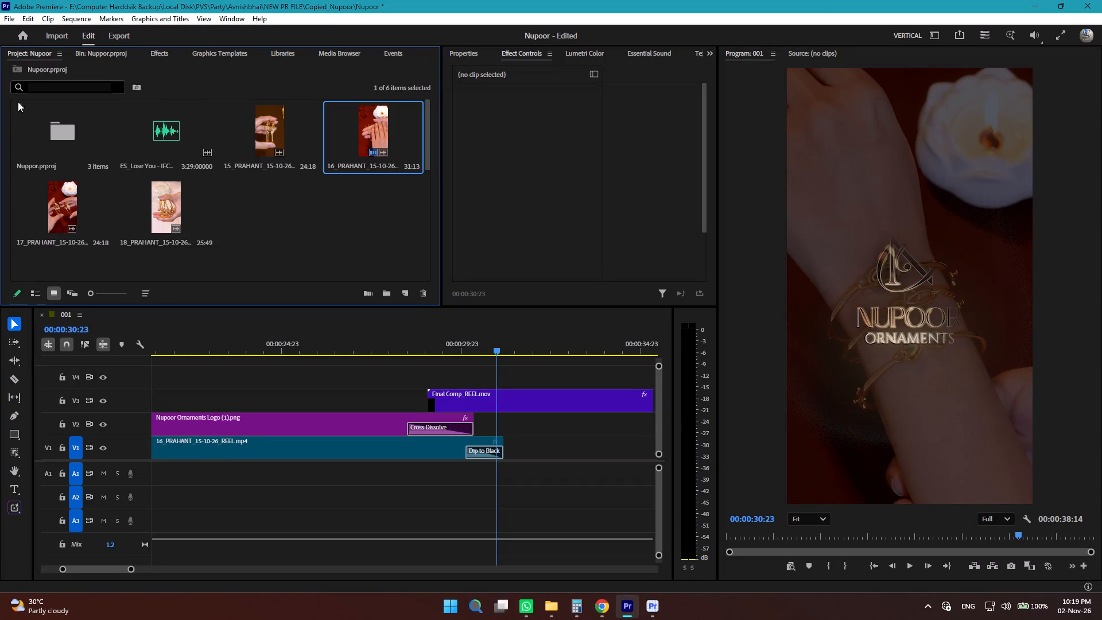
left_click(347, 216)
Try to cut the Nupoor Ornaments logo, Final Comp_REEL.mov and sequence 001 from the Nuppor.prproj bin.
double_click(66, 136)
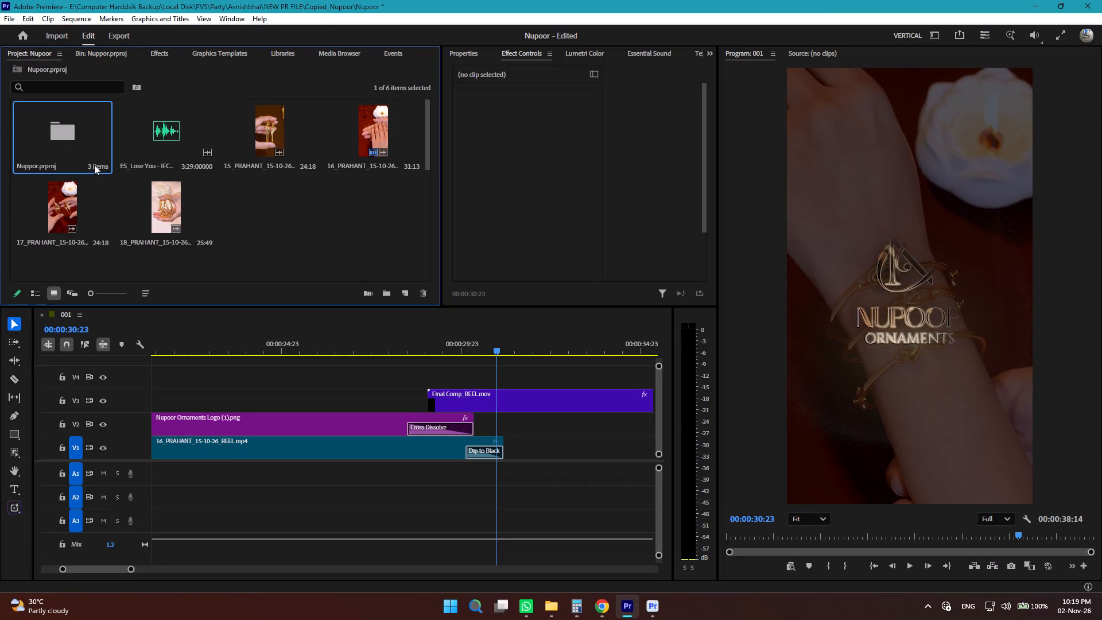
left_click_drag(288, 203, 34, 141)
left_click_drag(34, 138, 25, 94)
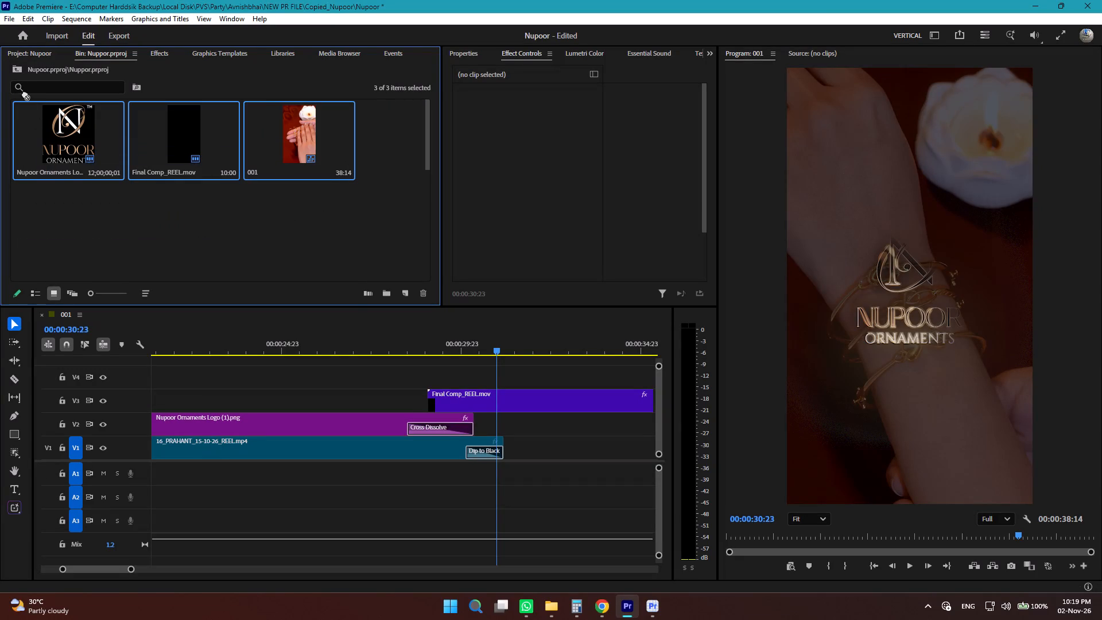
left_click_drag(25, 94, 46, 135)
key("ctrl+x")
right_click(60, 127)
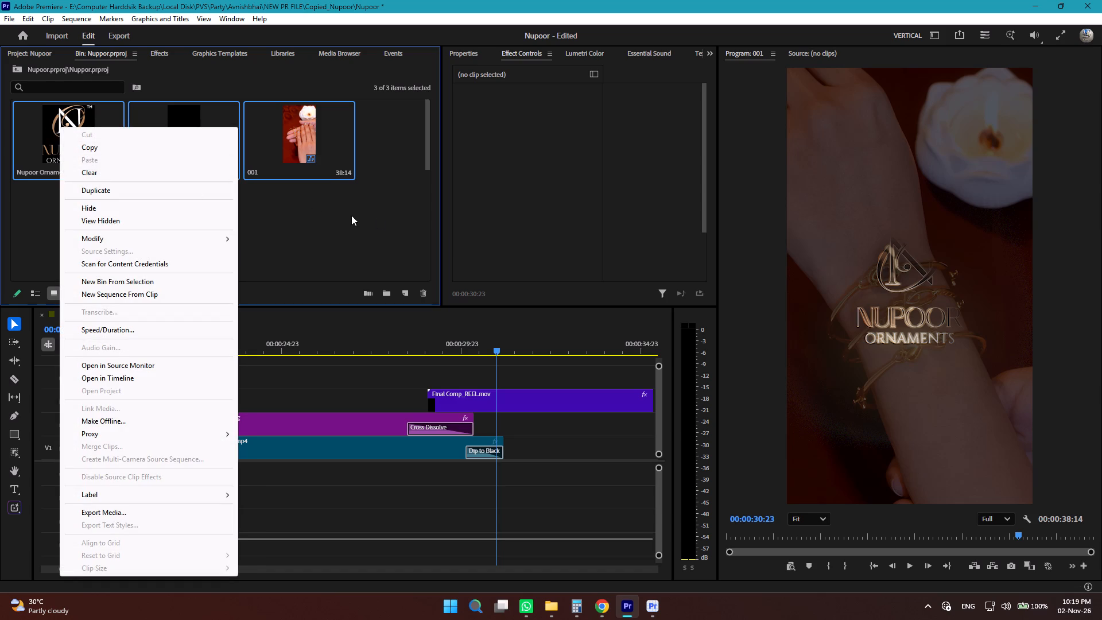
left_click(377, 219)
List the project items and move sequence 001, Final Comp_REEL.mov and the Nupoor Ornaments logo from the Nuppor.prproj bin to the project root.
left_click(11, 68)
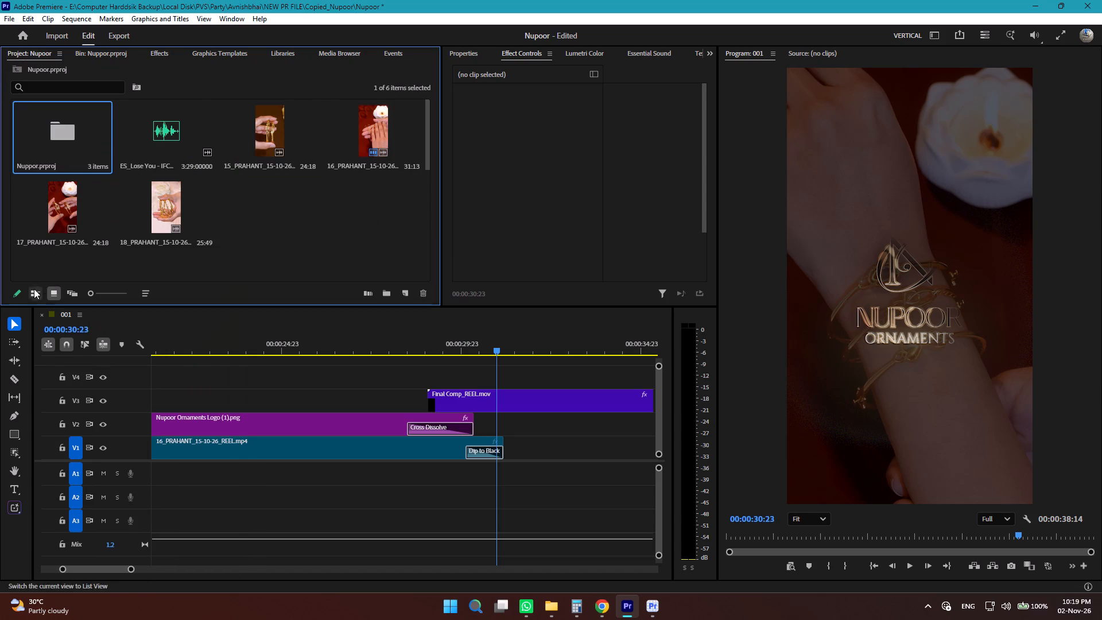
left_click(34, 289)
left_click(34, 187)
left_click(108, 203)
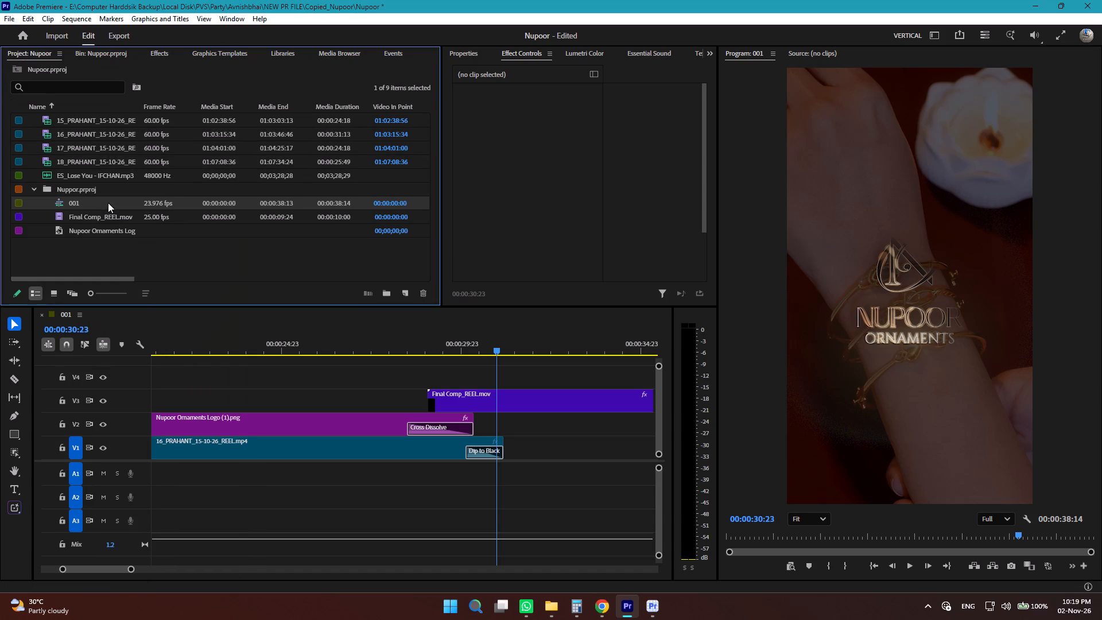
left_click(100, 228, "shift")
left_click_drag(101, 206, 102, 263)
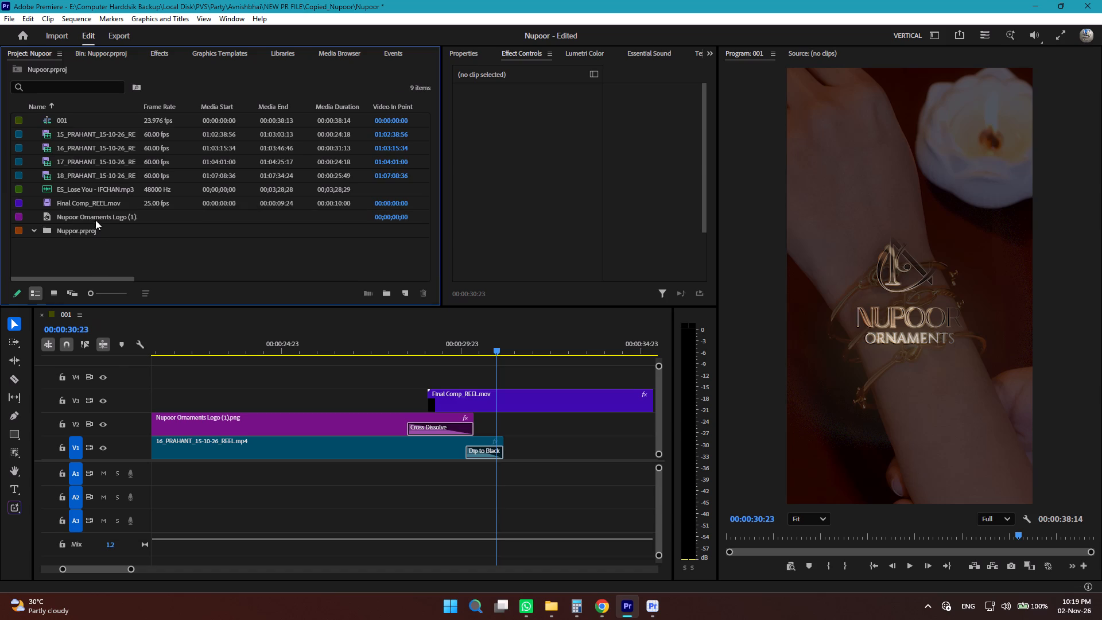
Delete the emptied Nuppor.prproj bin from the project.
left_click(74, 230)
key("Delete")
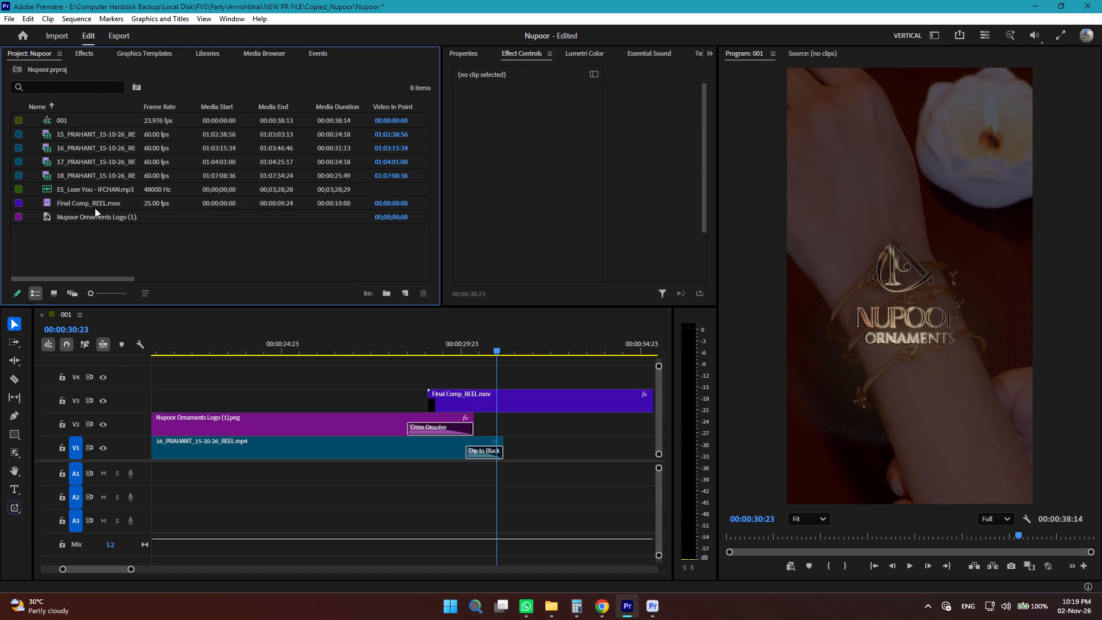
Switch the project items back to thumbnail view.
left_click(103, 213)
left_click(107, 227)
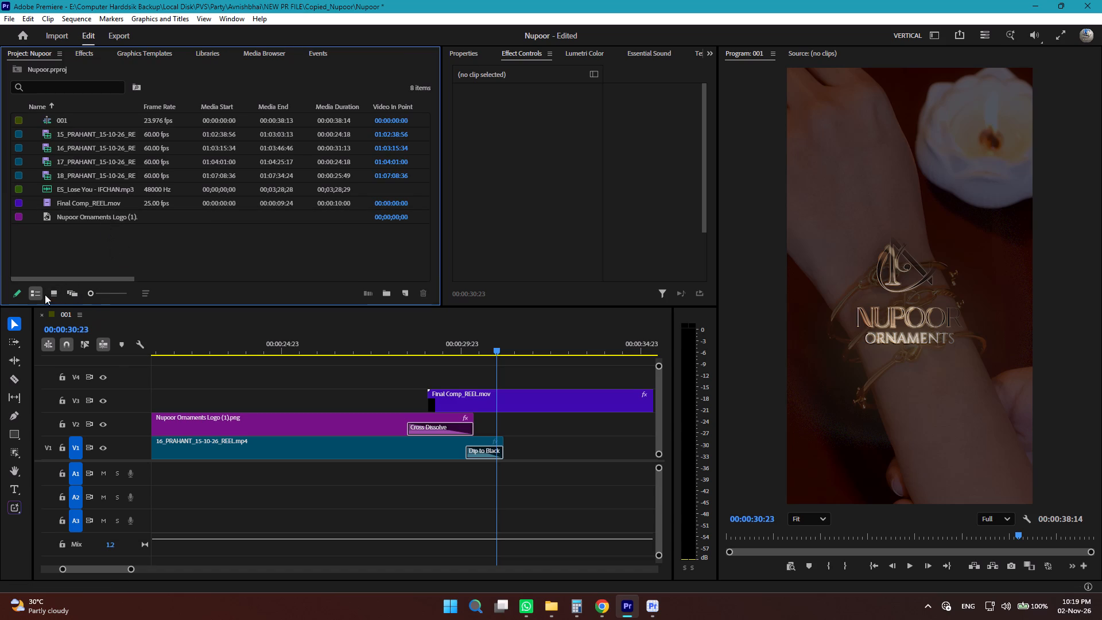
left_click(47, 293)
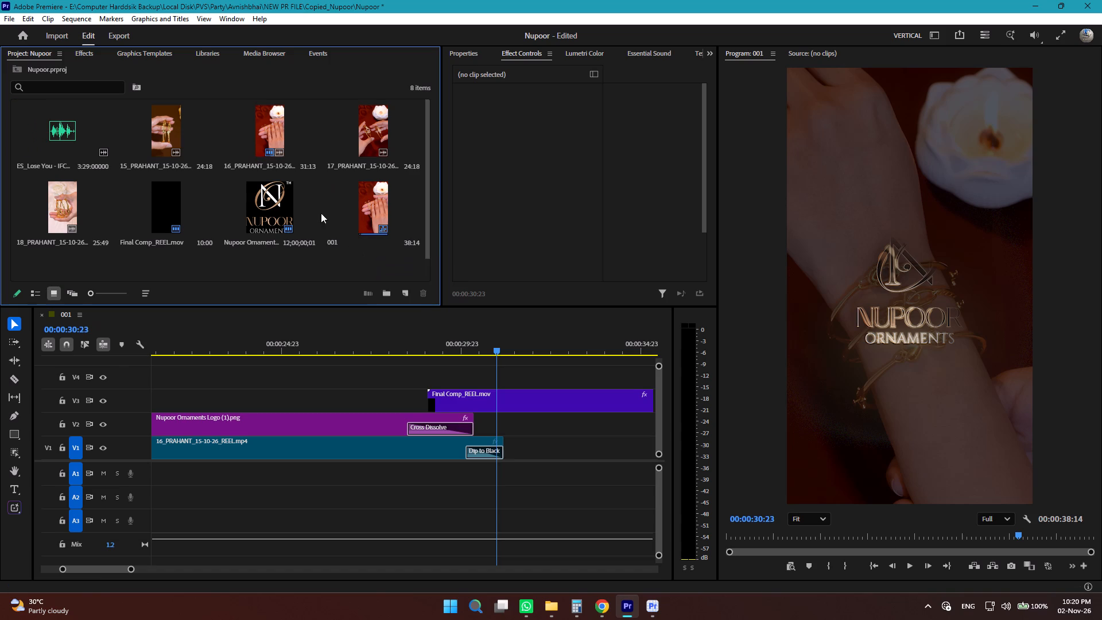
Delete the ES_Lose You - IFCHAN.mp3 music file from the project.
left_click(323, 487)
scroll(301, 473, "down", 10, "alt")
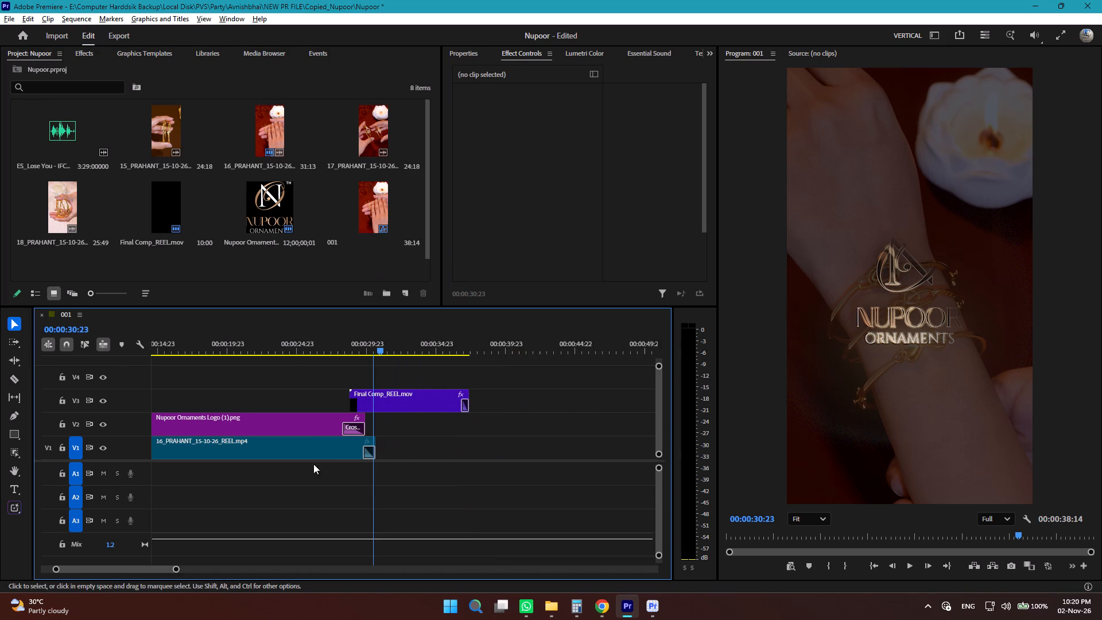
left_click(205, 257)
left_click(170, 206)
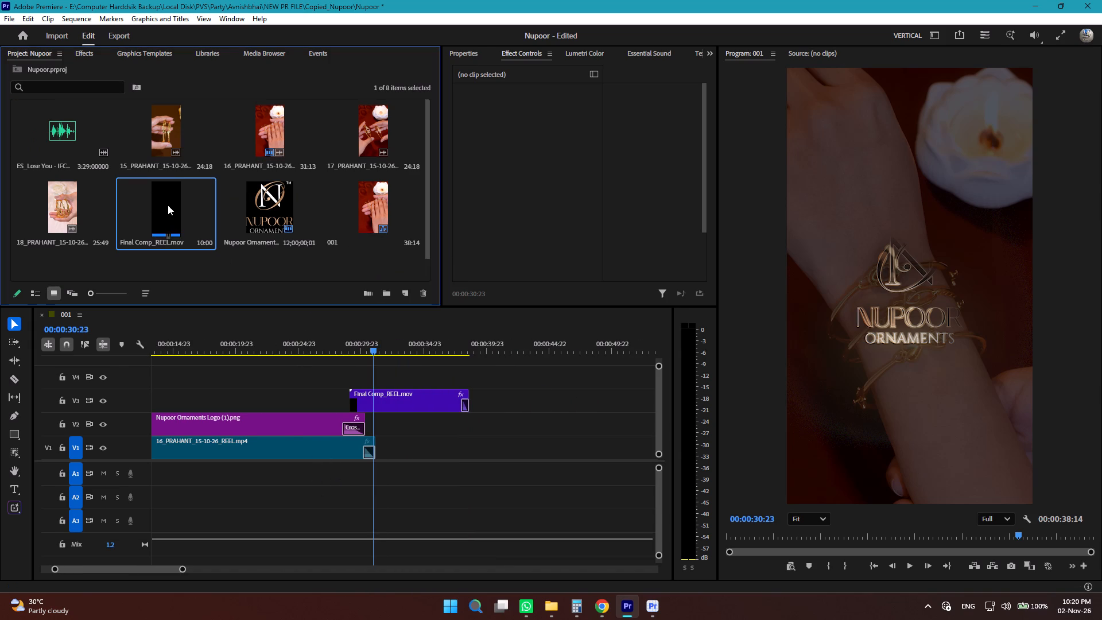
left_click(57, 216)
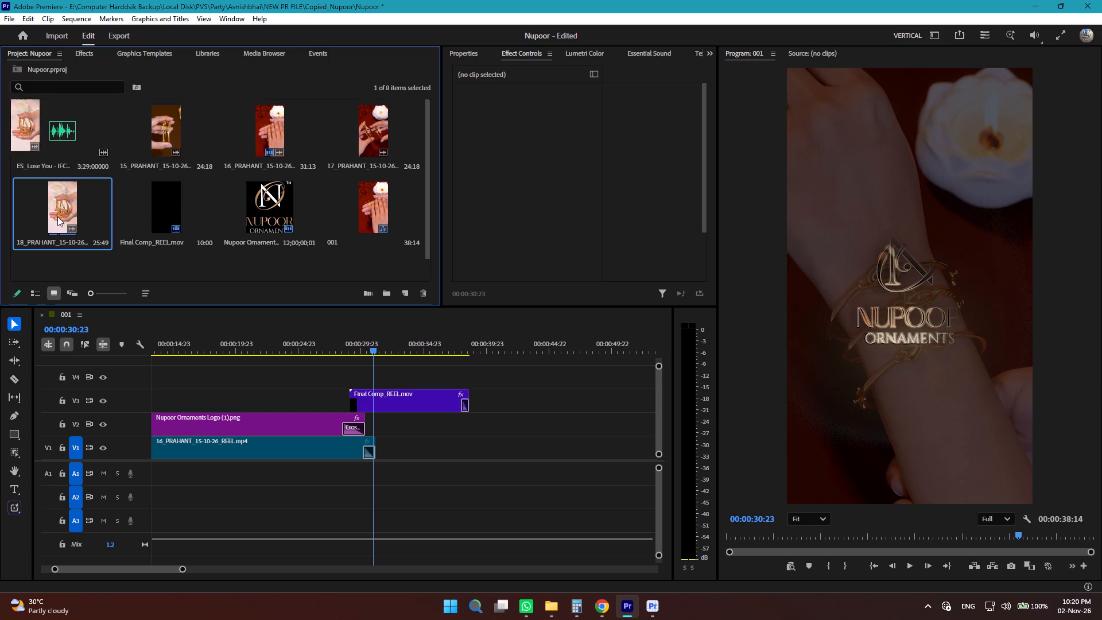
left_click(59, 130)
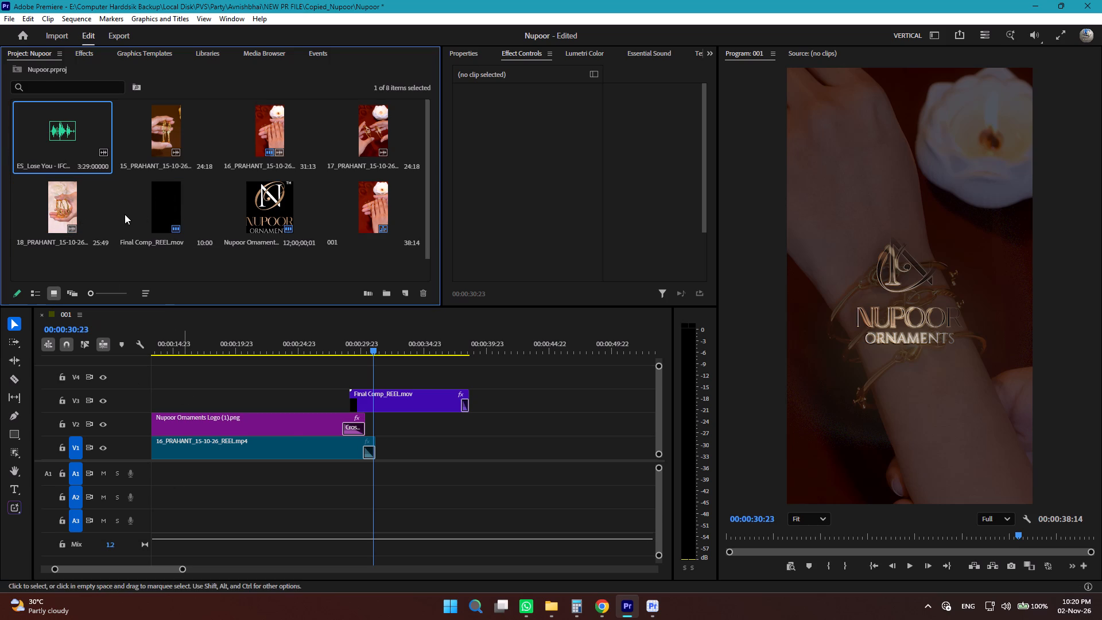
key("Delete")
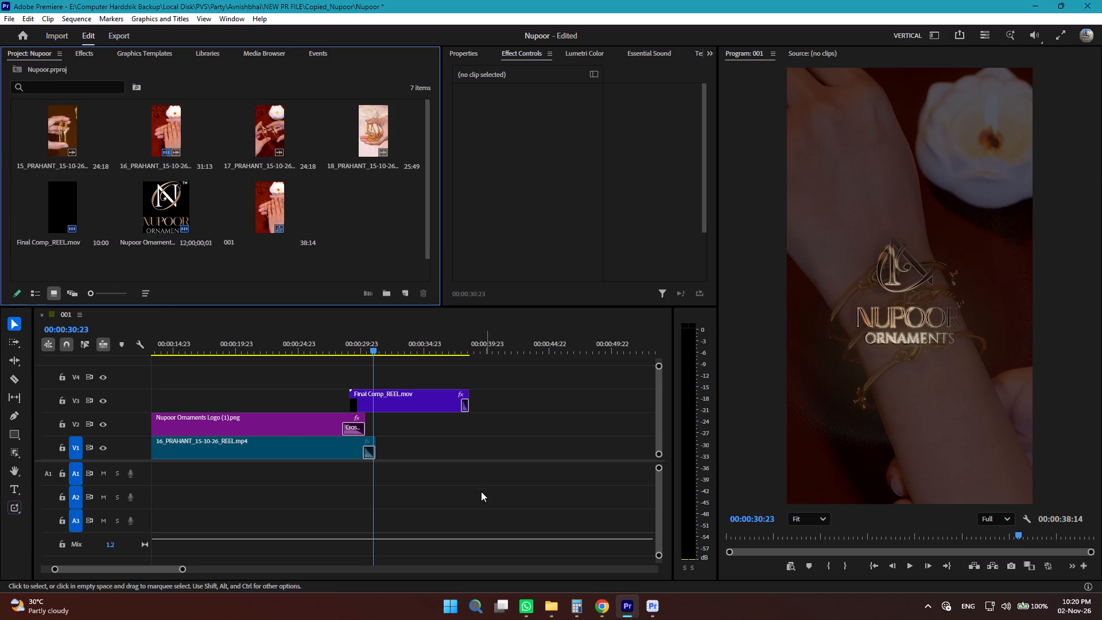
Switch to Chrome, close Epidemic Sound's video preview, and audition Happy La La La & Ukulele and Touch Me Like You Do on Envato.
left_click(598, 613)
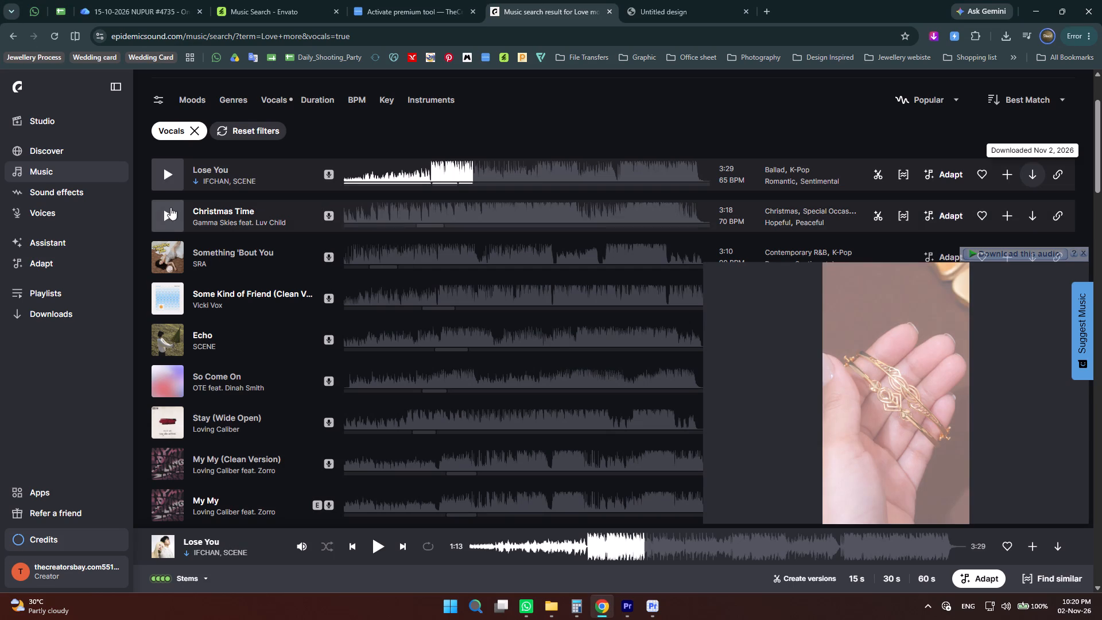
left_click(721, 276)
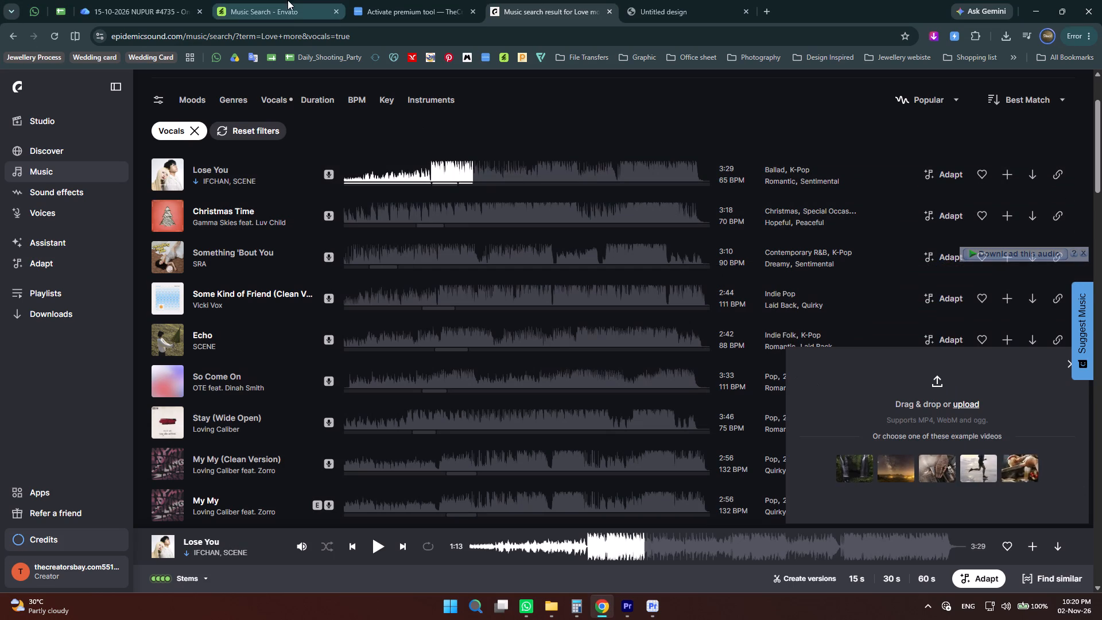
left_click(288, 0)
left_click(185, 425)
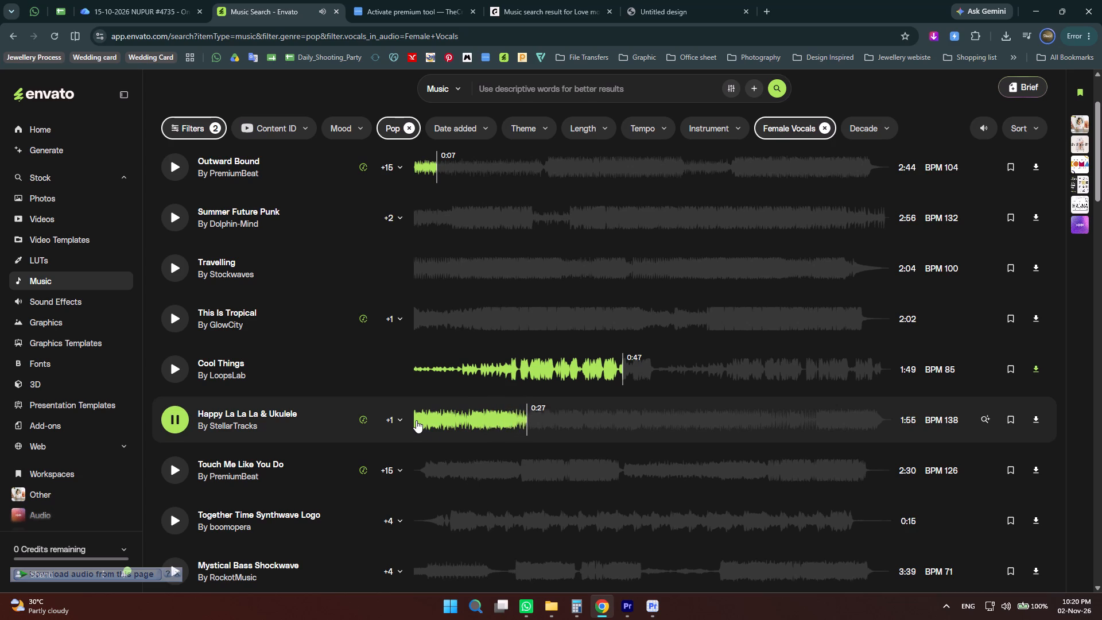
left_click(179, 471)
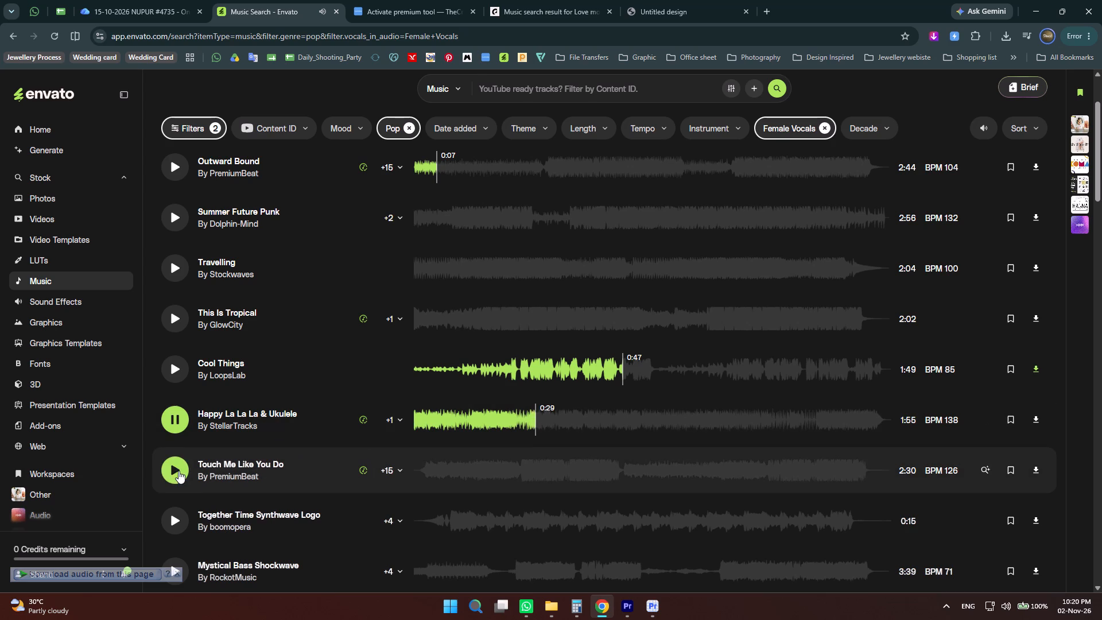
left_click(430, 464)
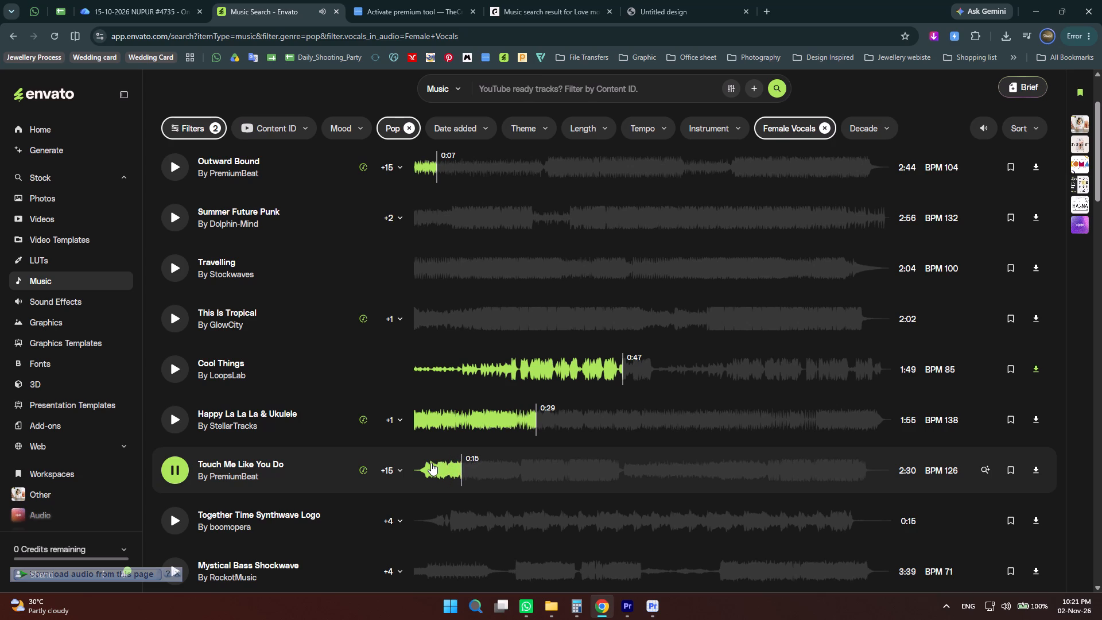
Download the track Touch Me Like You Do by PremiumBeat from Envato.
left_click(1038, 473)
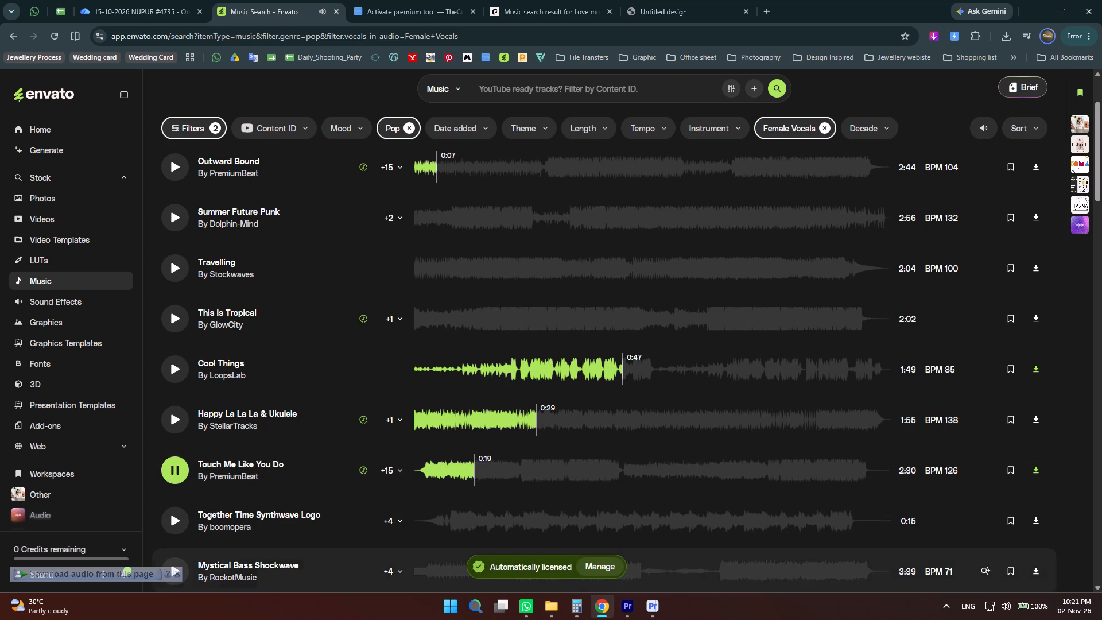
left_click(552, 351)
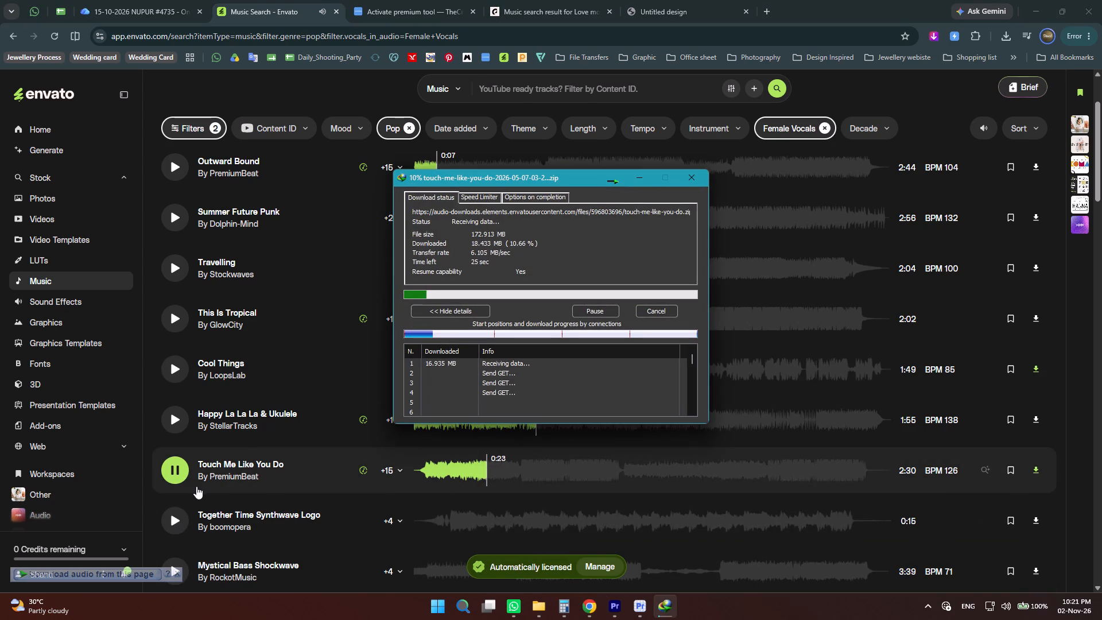
Audition more female-vocal pop tracks on Envato, including Back for More, Club Restore, Old School, Forward Motion and EDM Beach Cocktail.
left_click(186, 472)
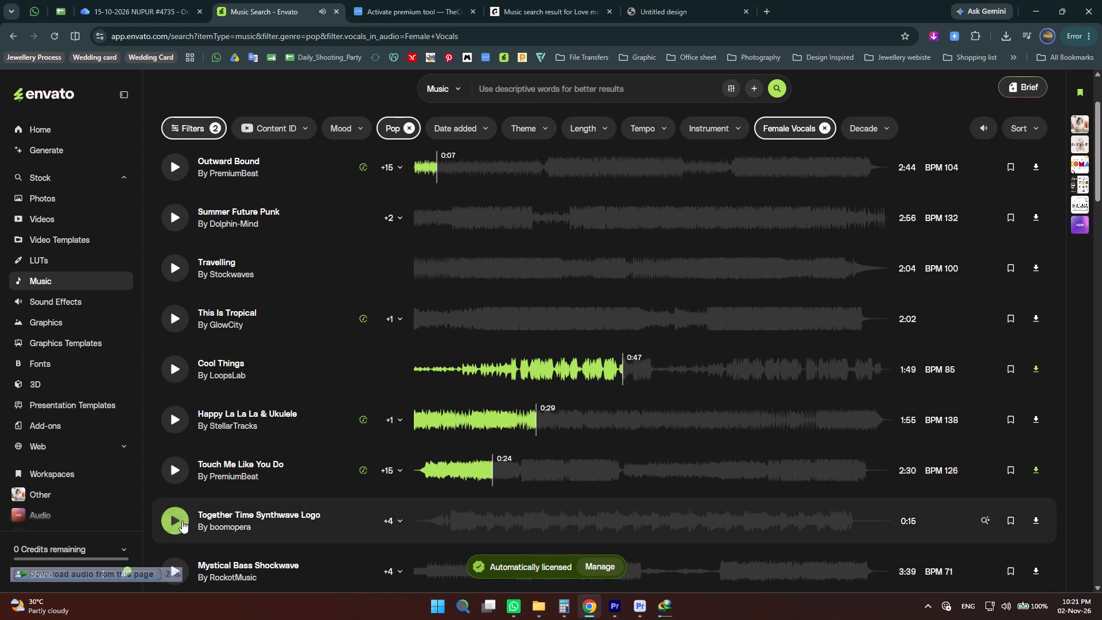
left_click(182, 521)
left_click(475, 518)
scroll(472, 506, "down", 4)
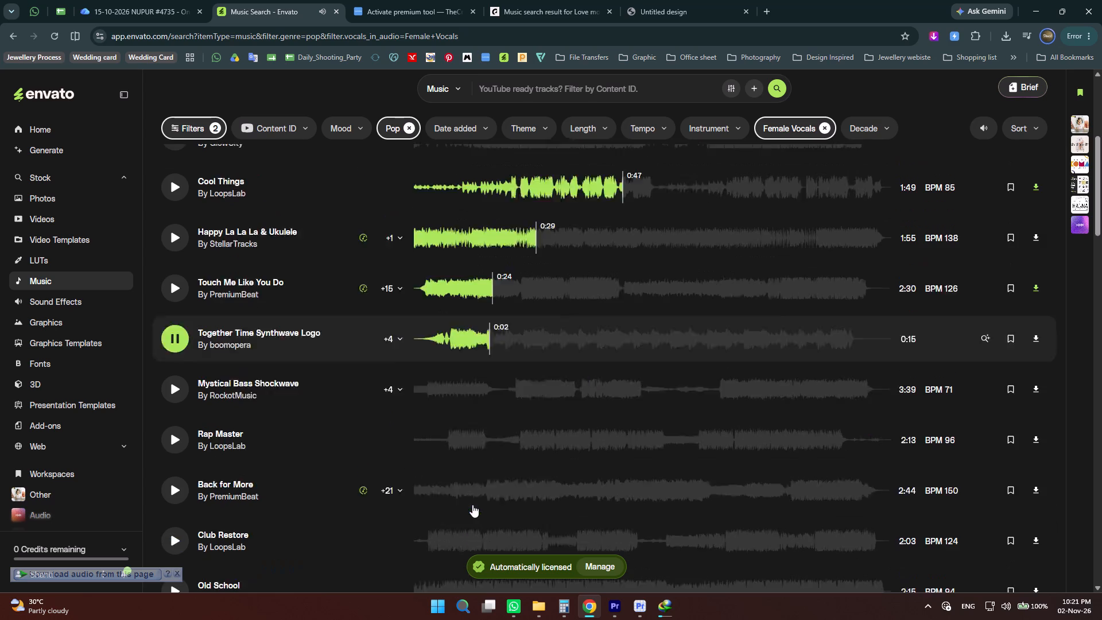
left_click(451, 444)
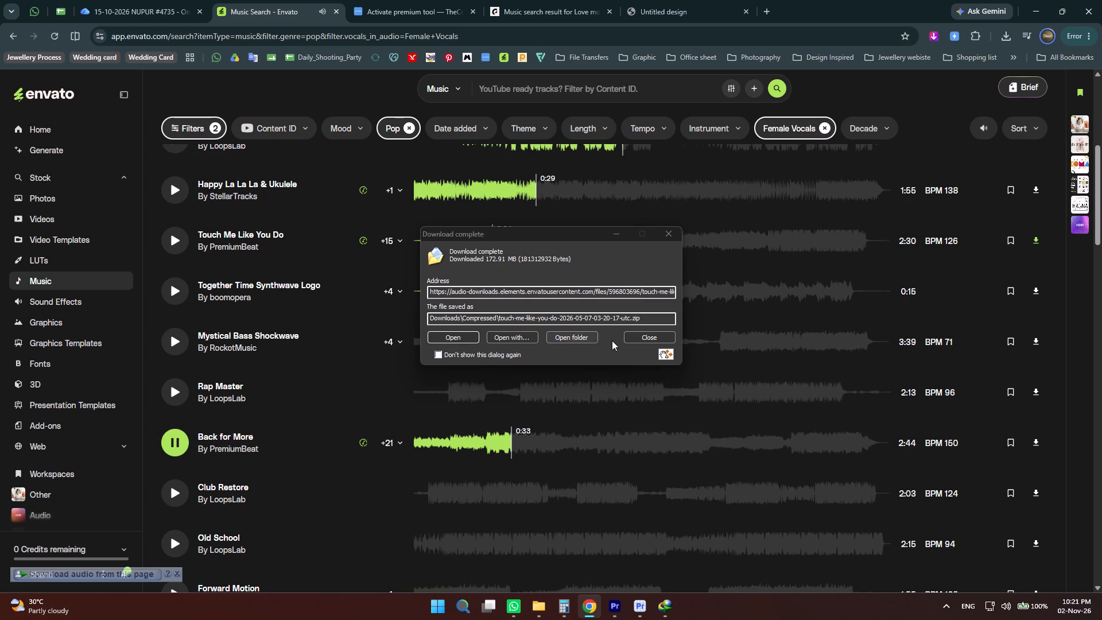
left_click(180, 480)
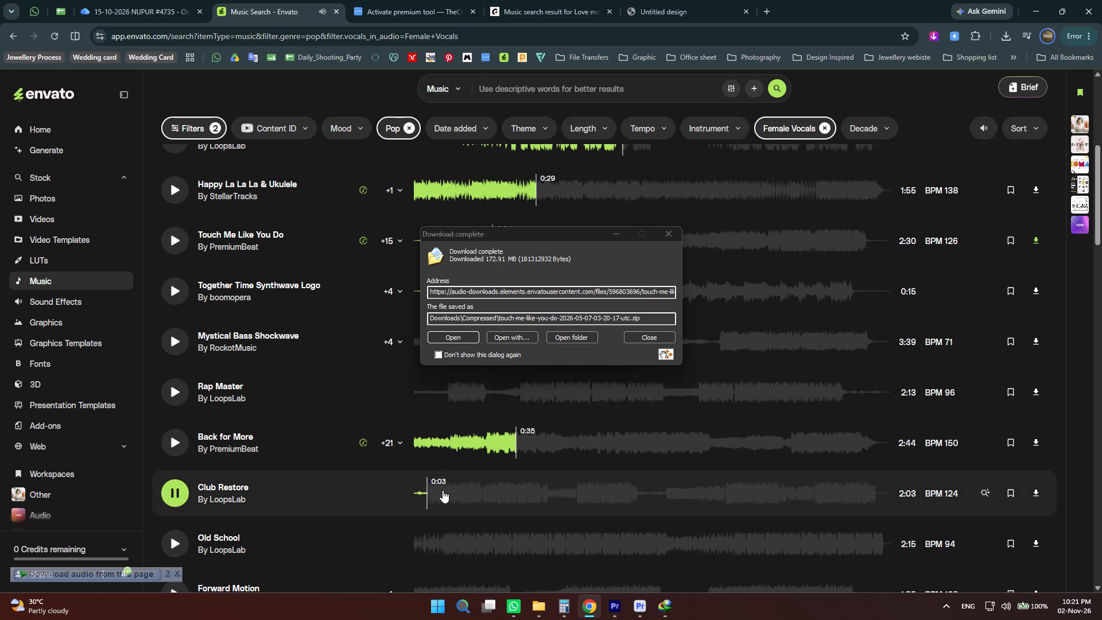
scroll(260, 502, "down", 2)
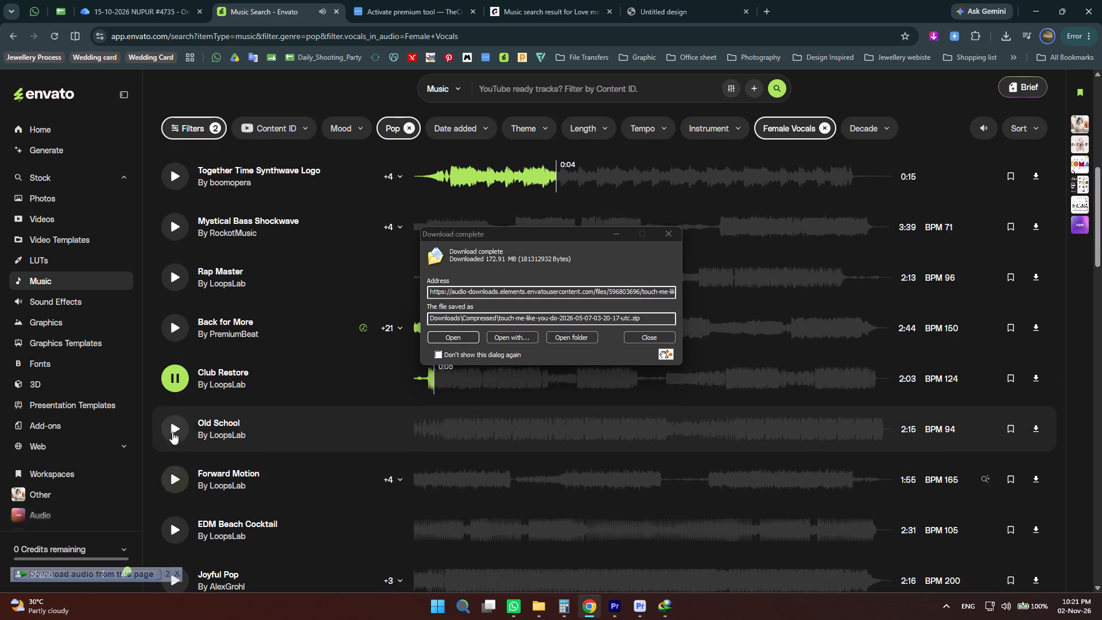
left_click(169, 419)
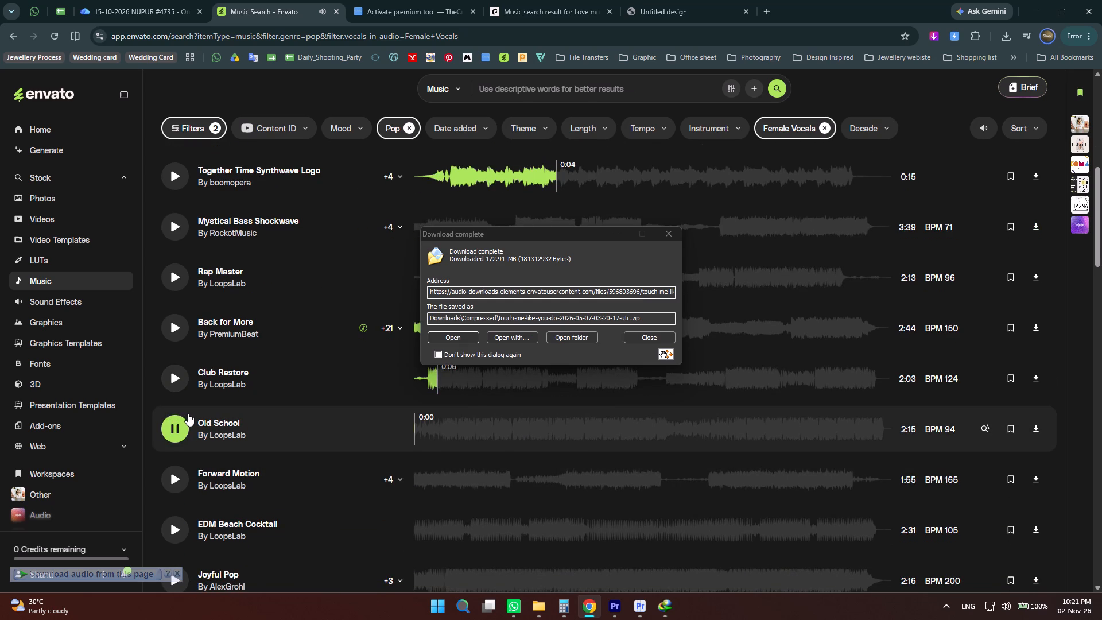
left_click(446, 422)
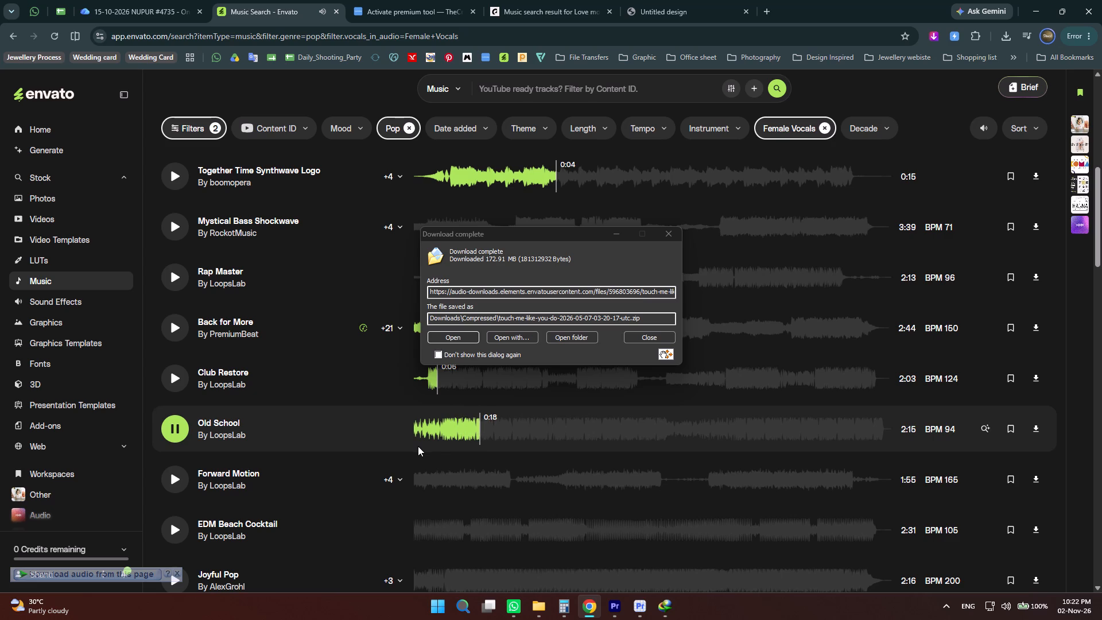
left_click(173, 480)
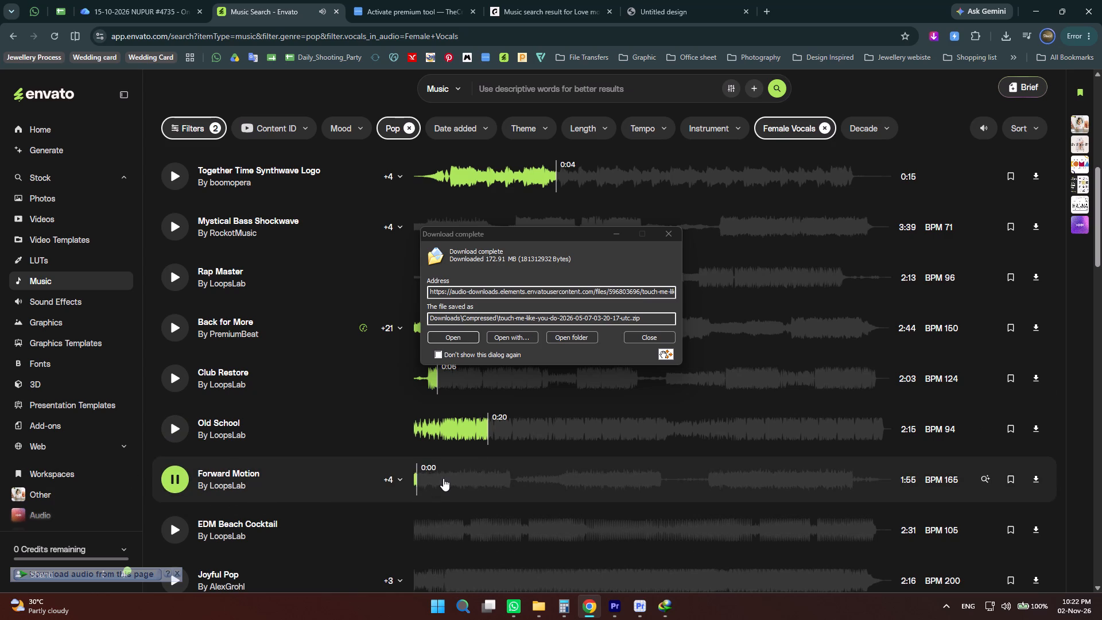
left_click(443, 478)
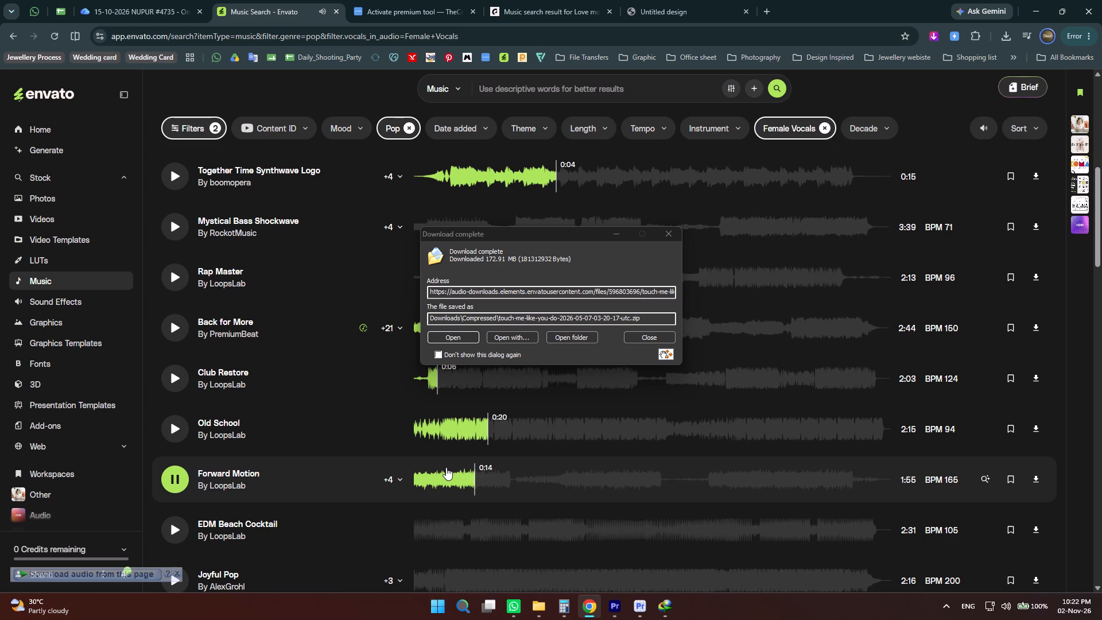
left_click(180, 525)
Remove the Pop genre filter from the Envato music results and add Lead Vocals alongside Female Vocals.
scroll(364, 210, "up", 19)
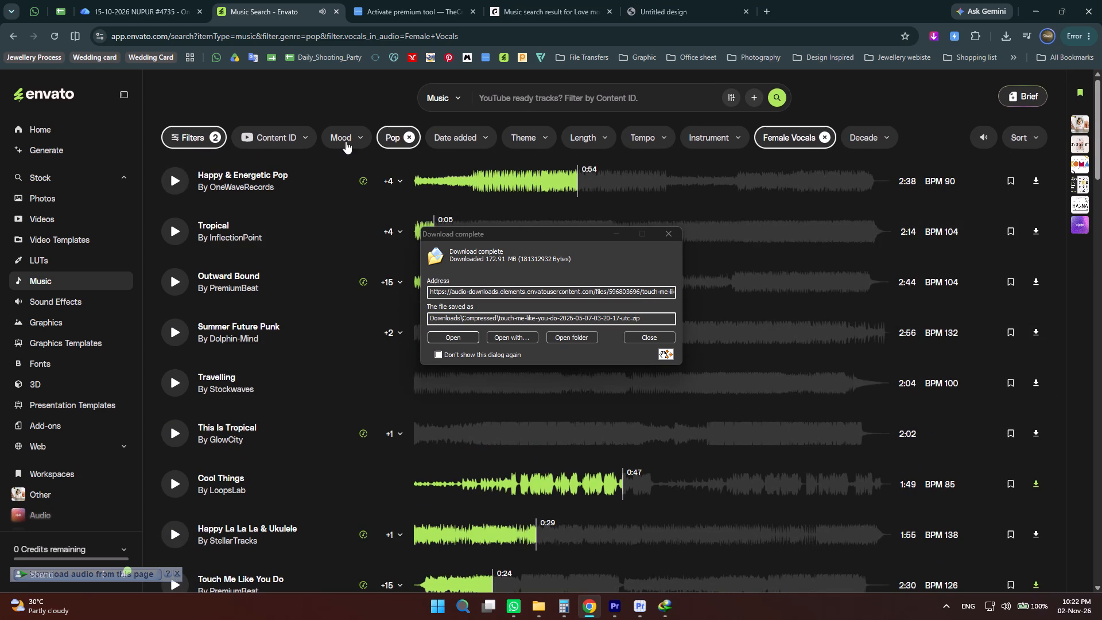
left_click(346, 137)
left_click(360, 138)
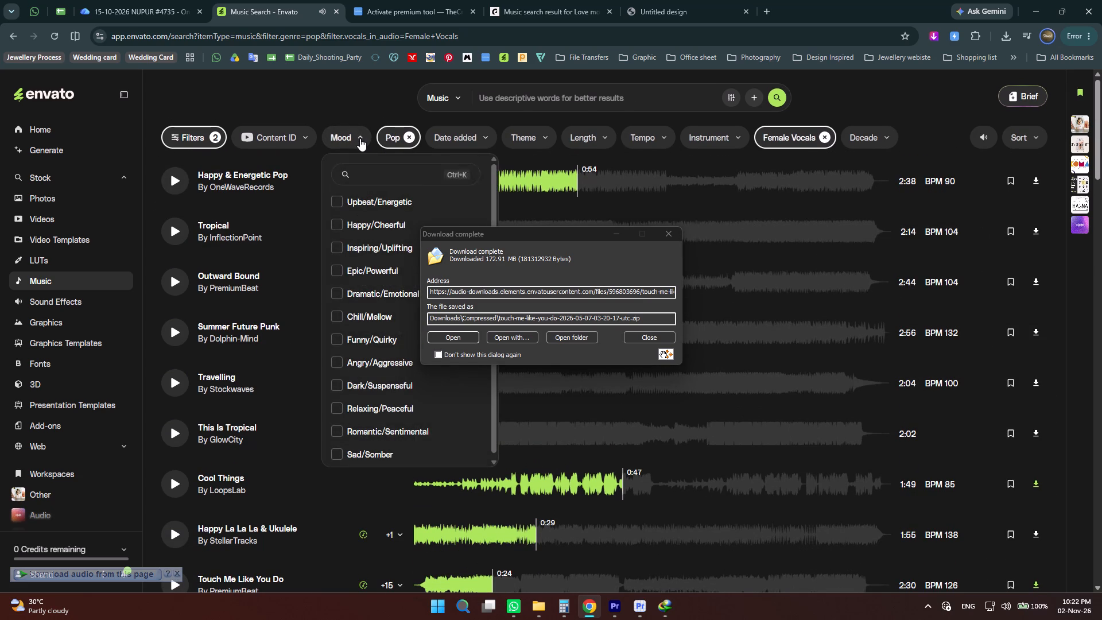
left_click(406, 137)
left_click(788, 131)
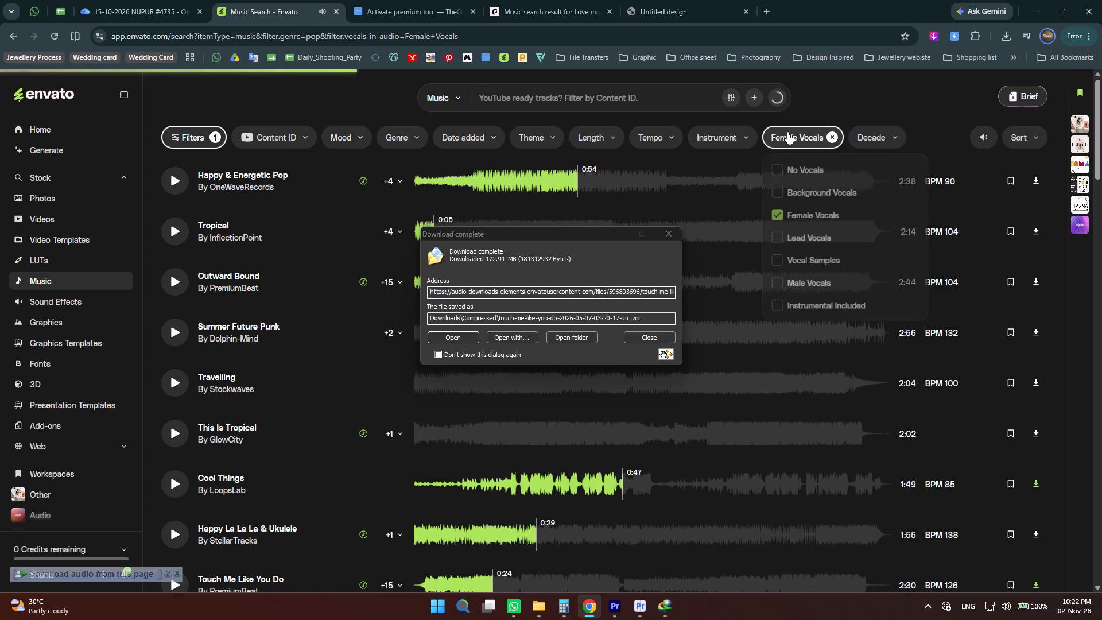
left_click(778, 244)
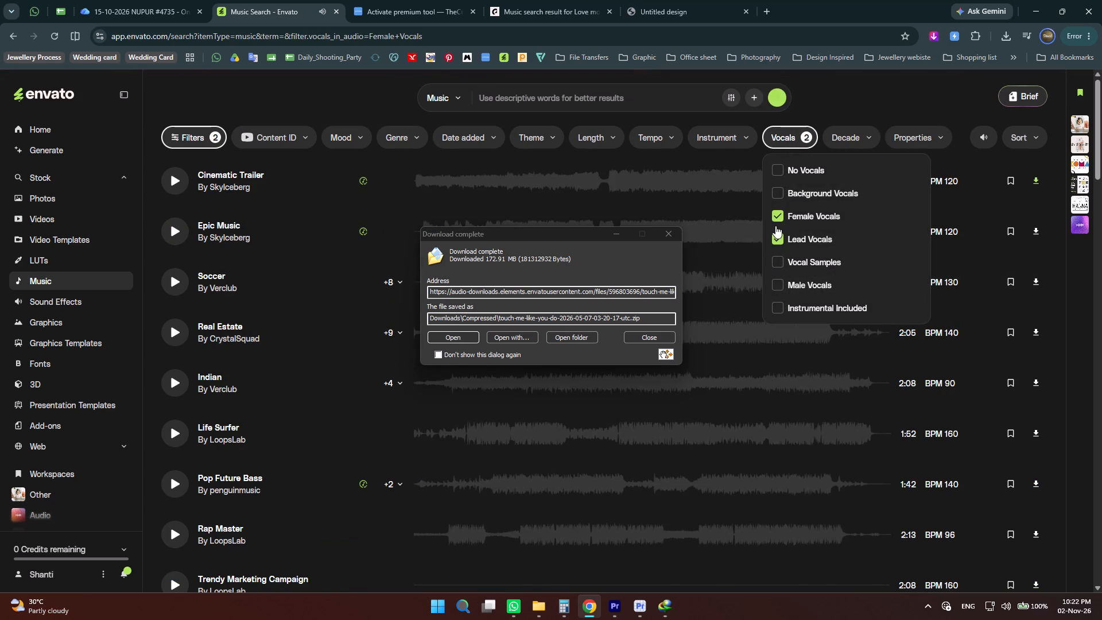
Audition Cinematic Trailer, Soccer and Cozy on Envato, and dismiss the completed-download notice.
left_click(177, 188)
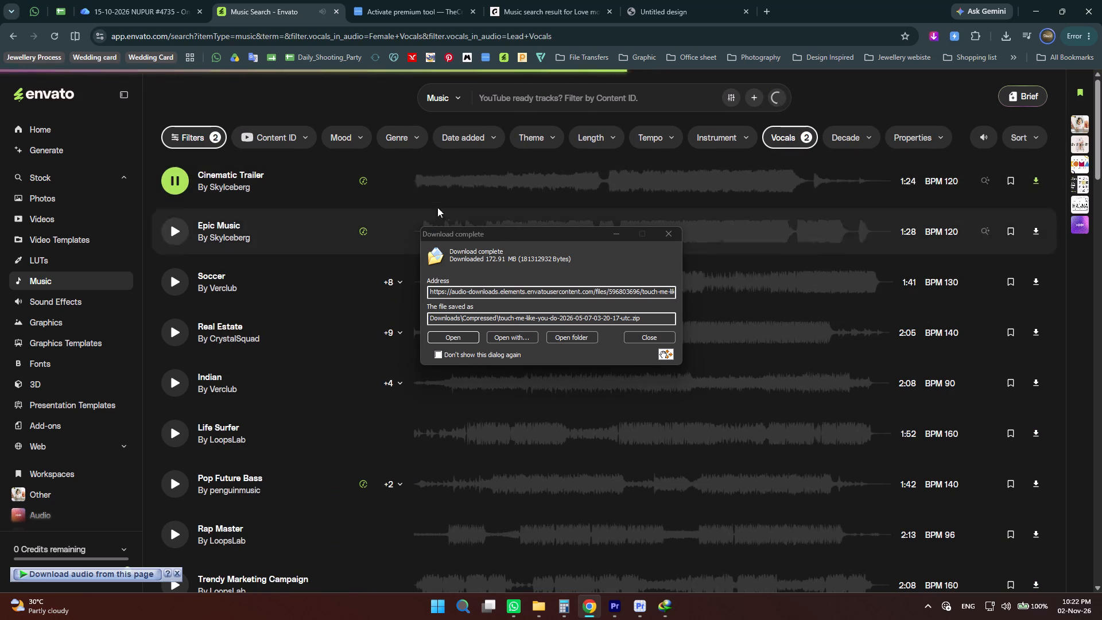
left_click(185, 180)
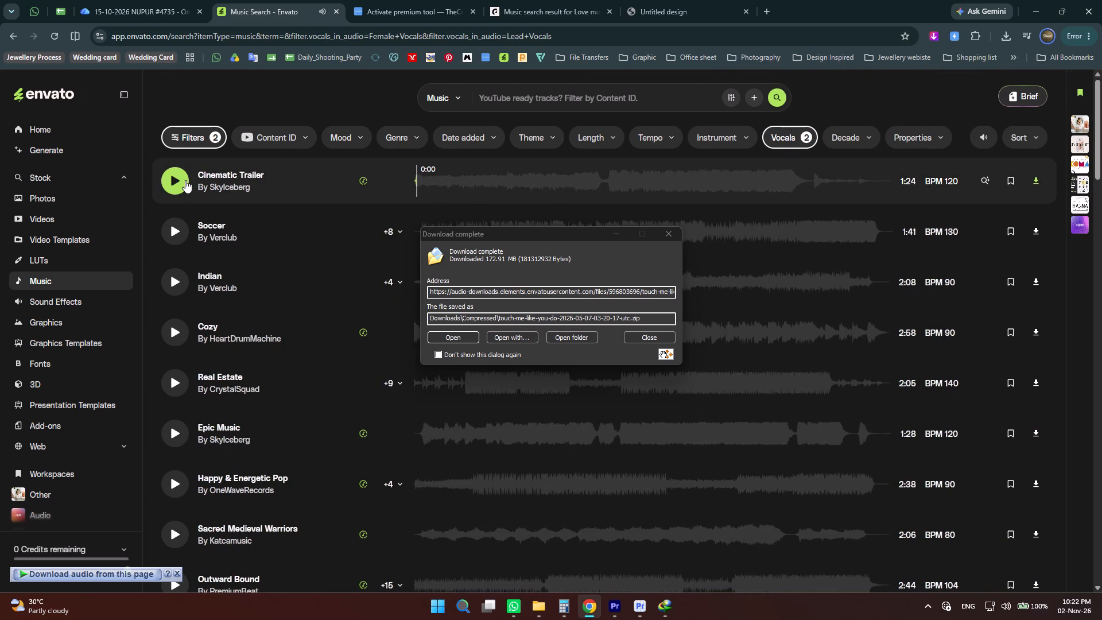
left_click(175, 237)
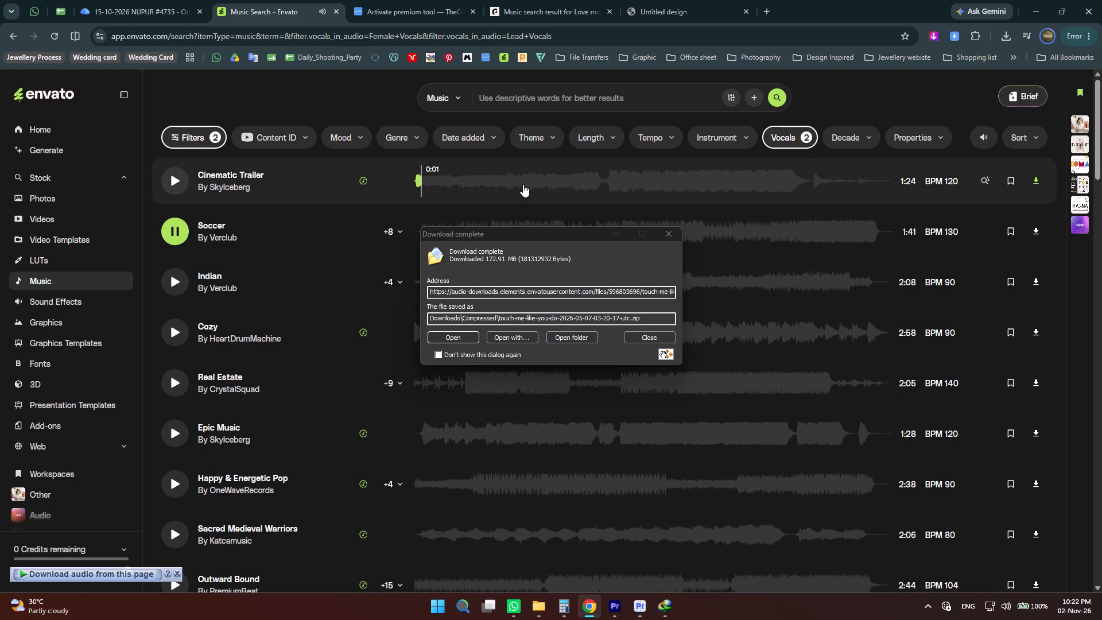
scroll(522, 184, "down", 2)
left_click(478, 210)
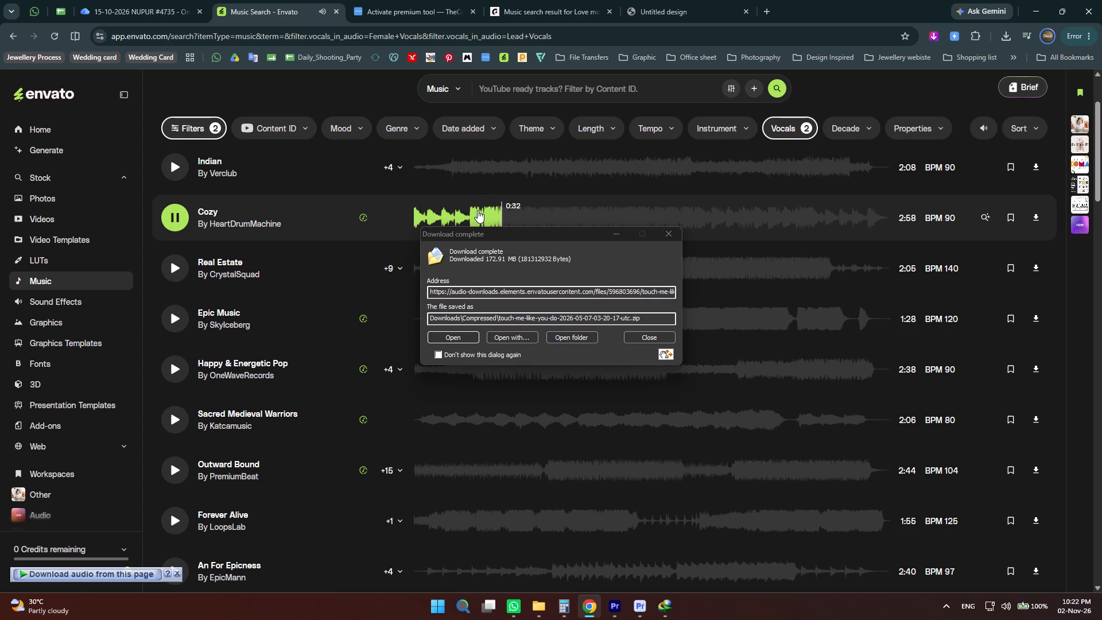
left_click(654, 338)
left_click(168, 219)
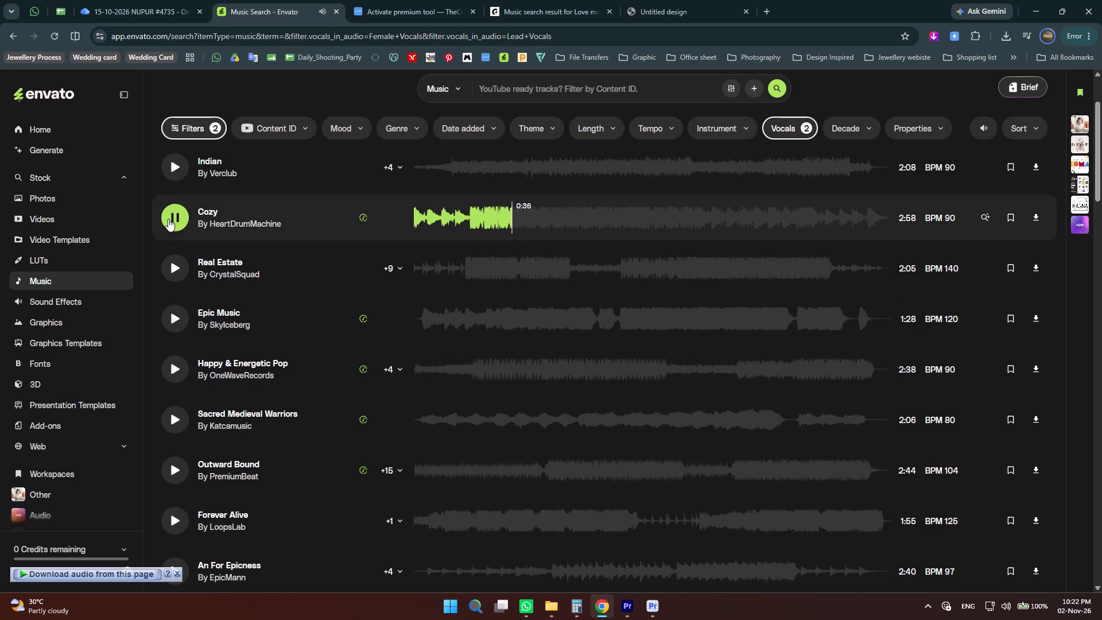
Switch to Epidemic Sound and audition Christmas Time, Something 'Bout You and Some Kind of Friend.
left_click(435, 0)
left_click(538, 0)
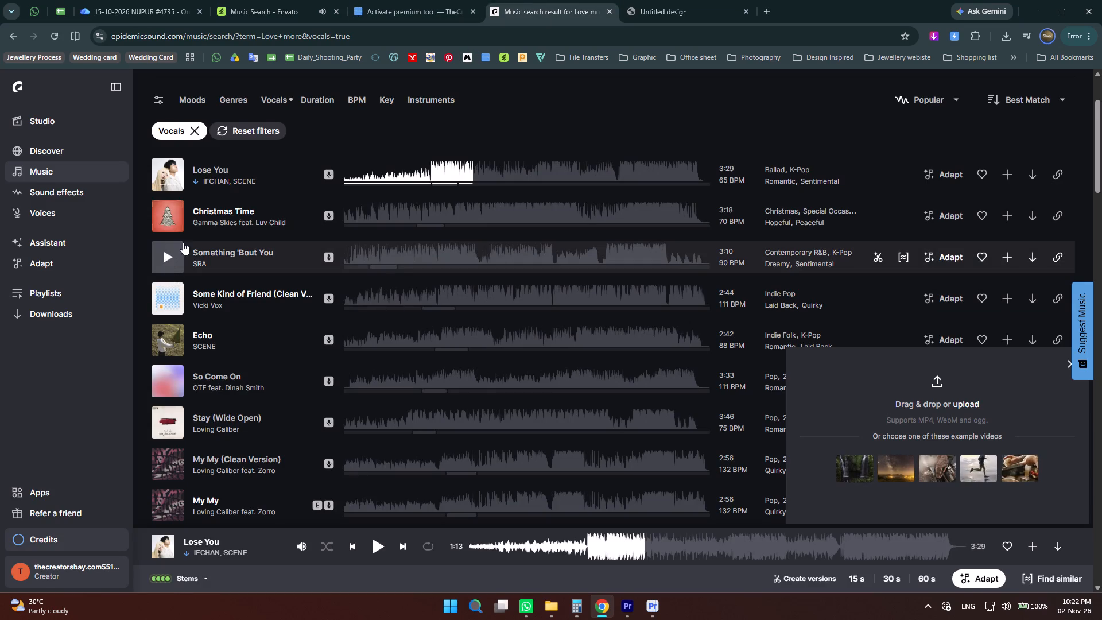
left_click(175, 220)
left_click(378, 218)
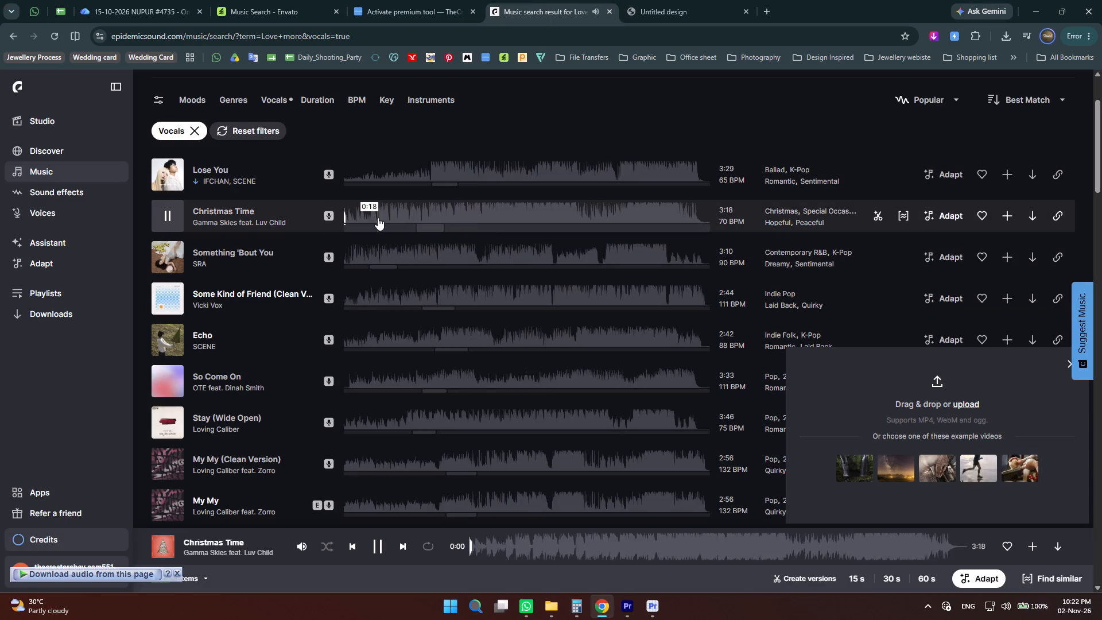
left_click(372, 255)
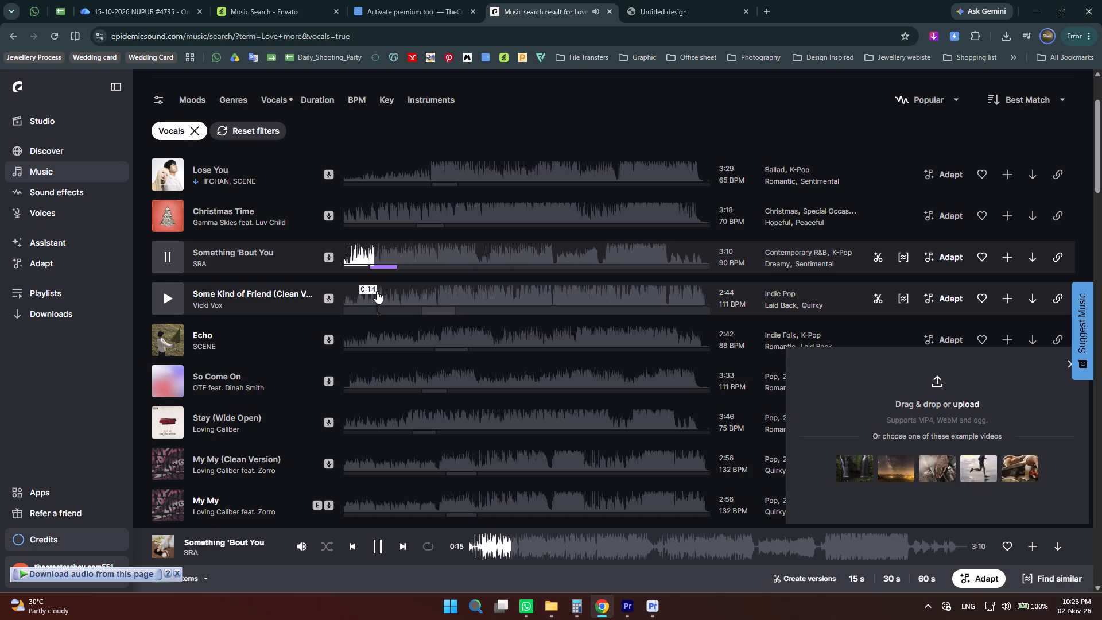
left_click(372, 292)
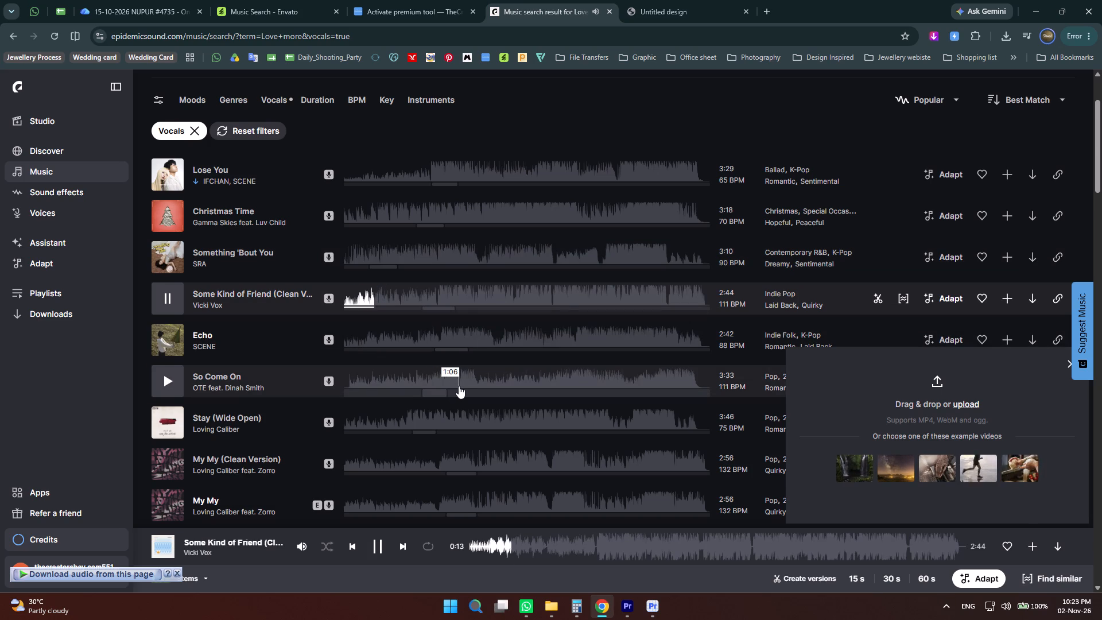
Search Epidemic Sound's music for Luxury.
scroll(713, 259, "up", 6)
scroll(696, 268, "down", 1)
scroll(679, 273, "up", 2)
left_click(325, 142)
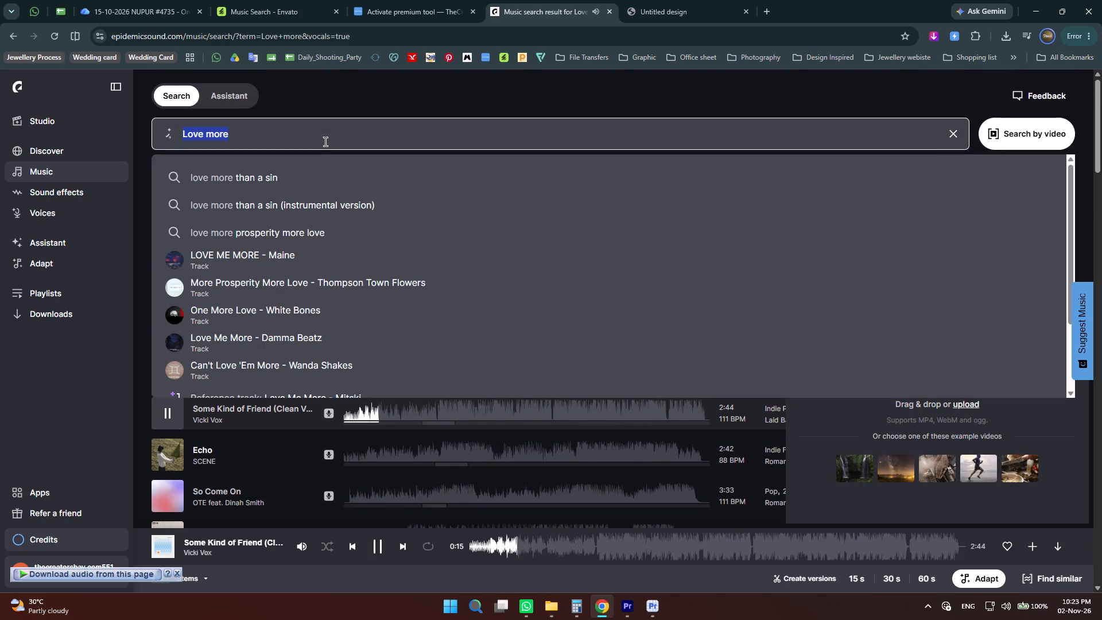
type("Luxaury")
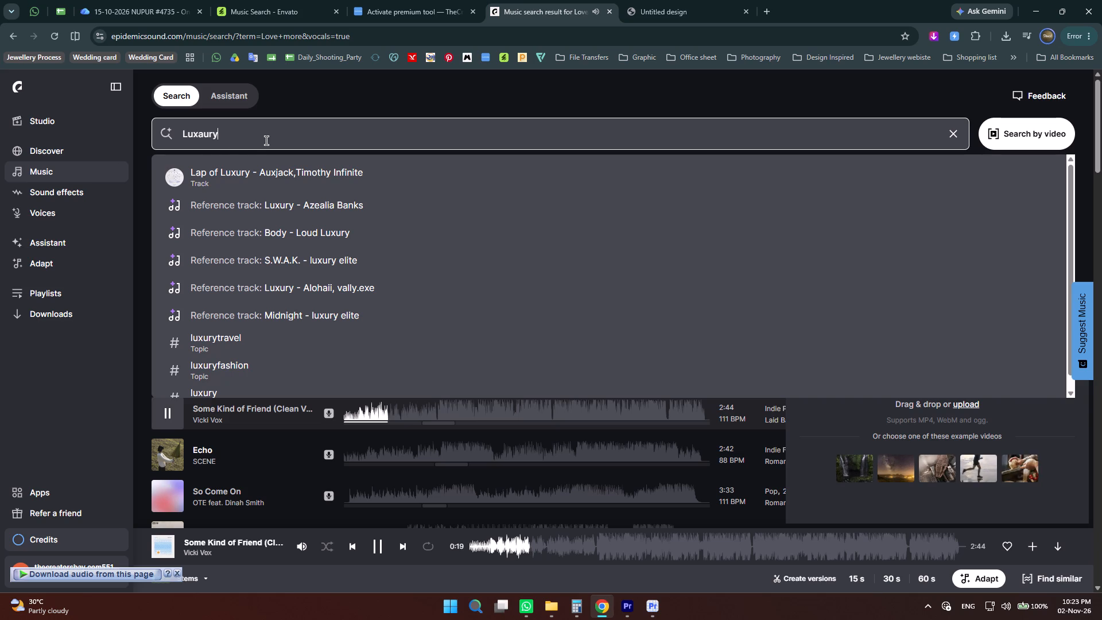
left_click(205, 137)
key("BackSpace")
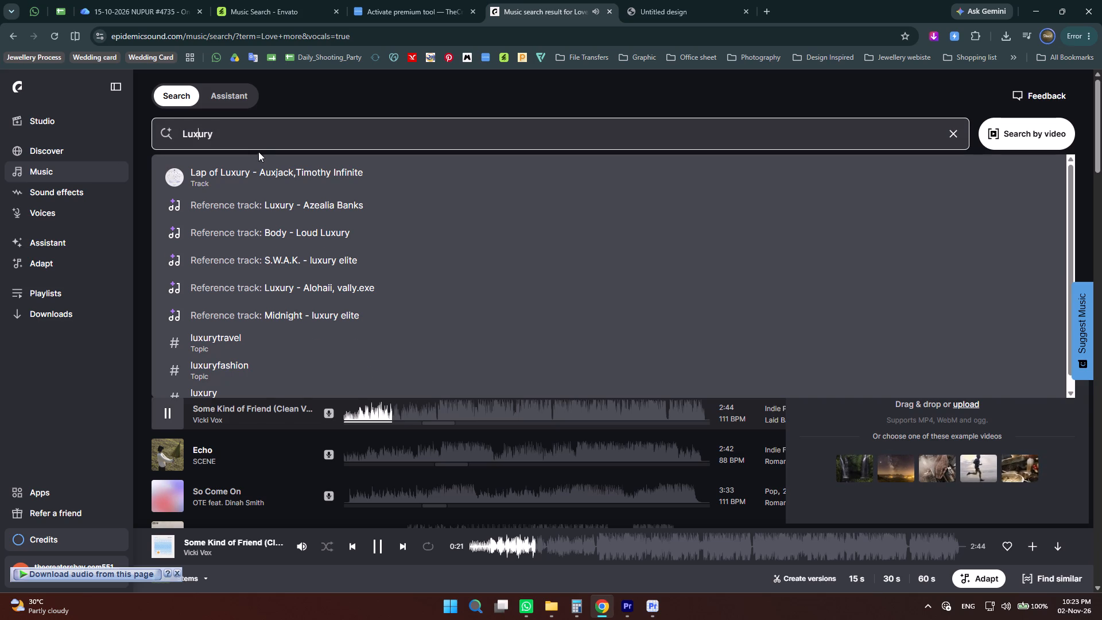
left_click(253, 140)
key("Return")
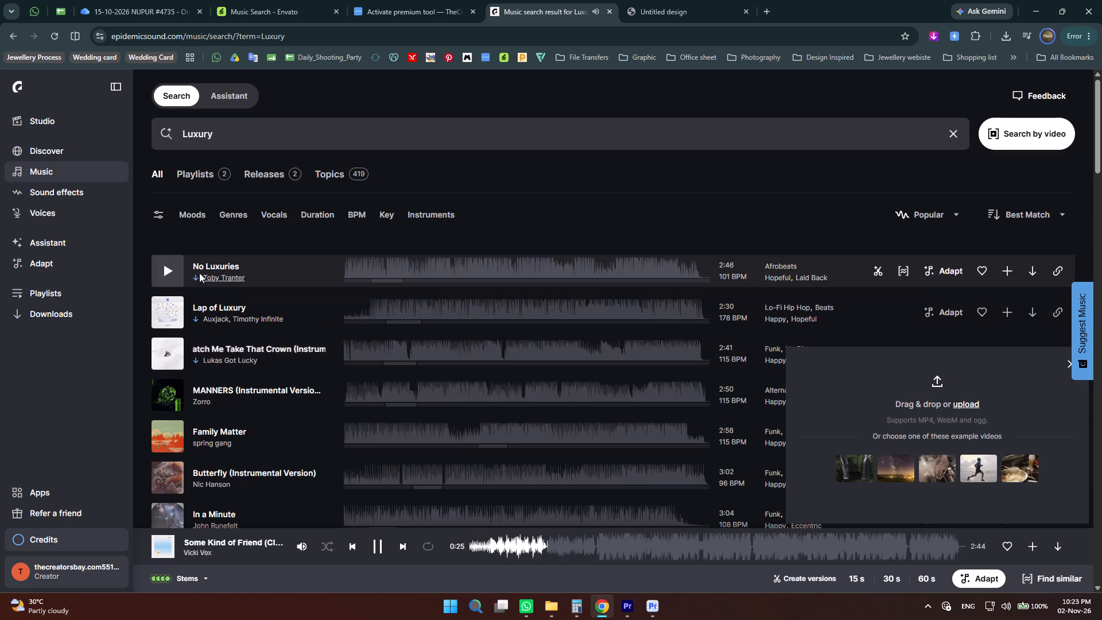
Audition No Luxuries and Lap of Luxury from the search results.
left_click(166, 269)
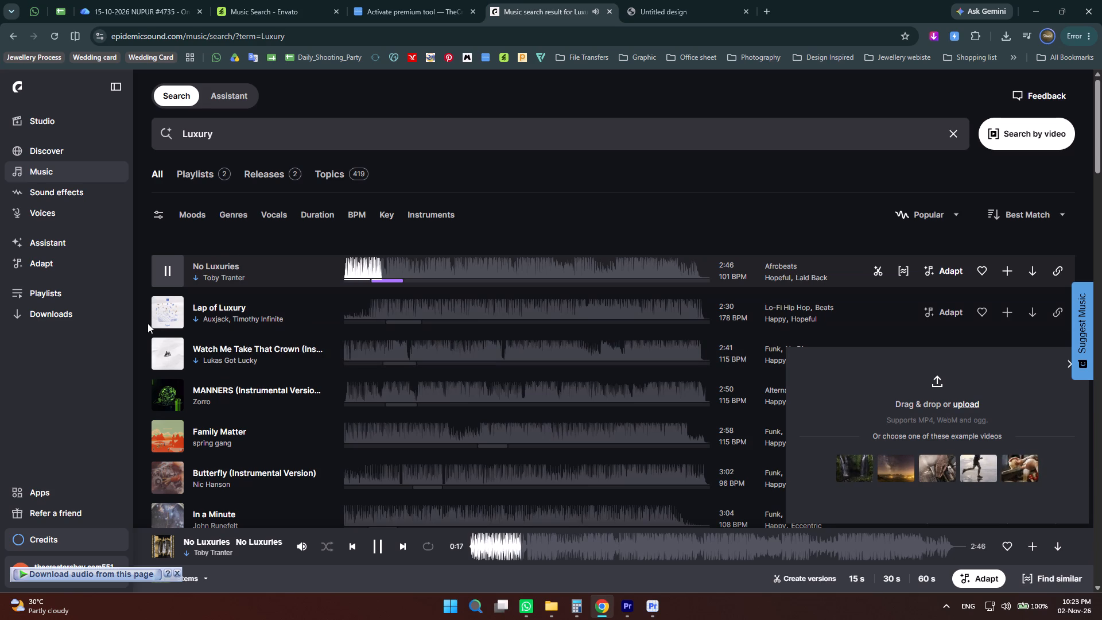
left_click(164, 312)
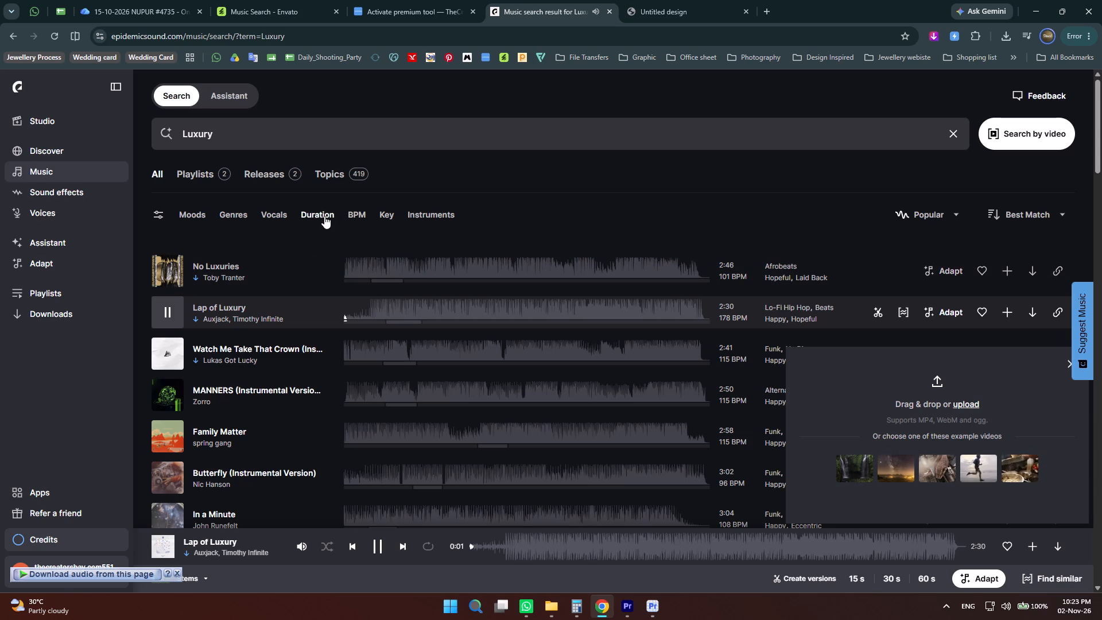
Filter the Luxury results to Vocals and audition Feminist Guys, In the Neon Lights, Careless Condition and All Around the World.
left_click(381, 215)
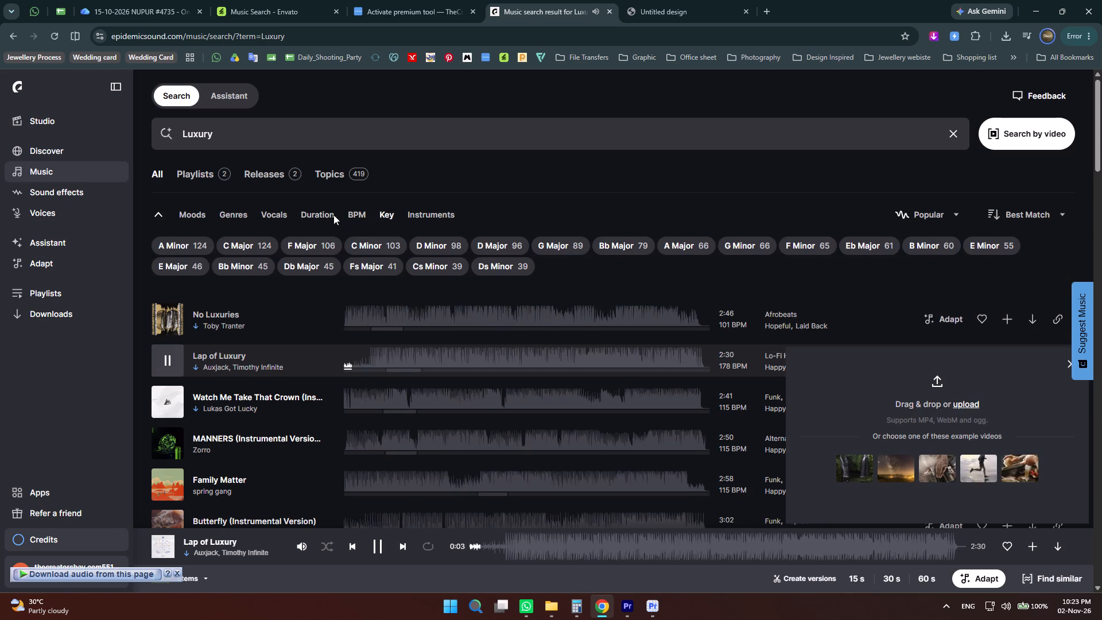
left_click(272, 215)
left_click(186, 251)
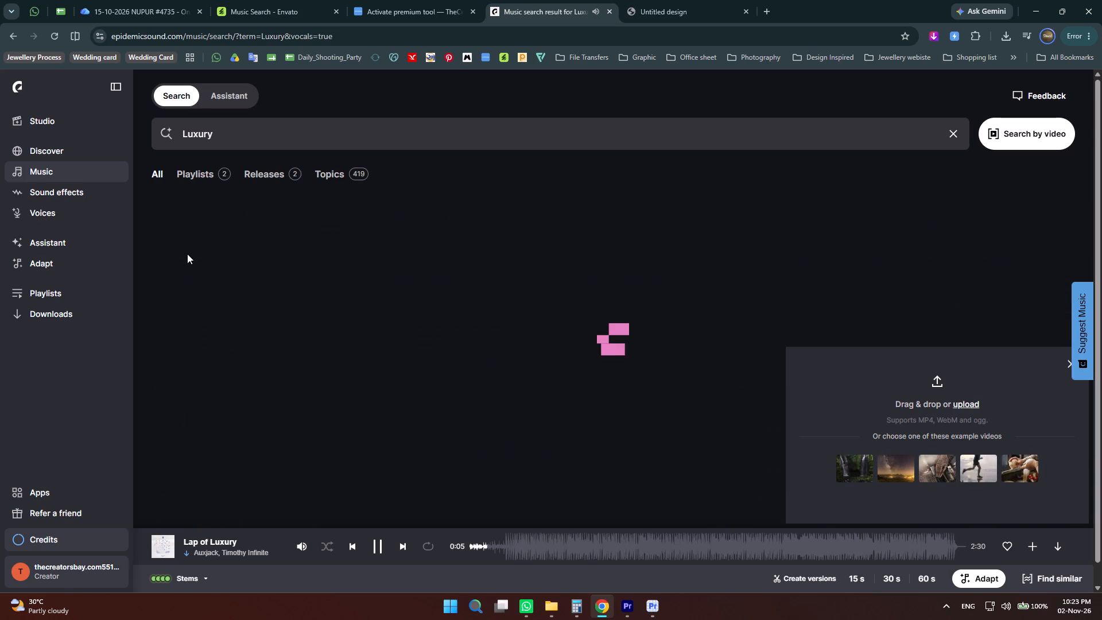
left_click(172, 330)
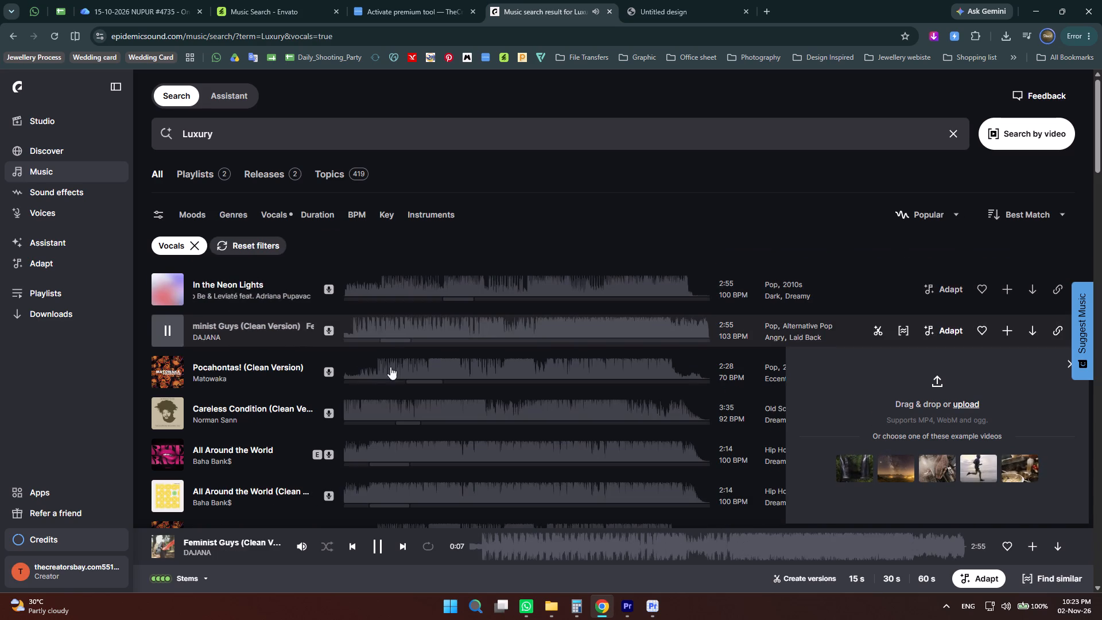
left_click(368, 333)
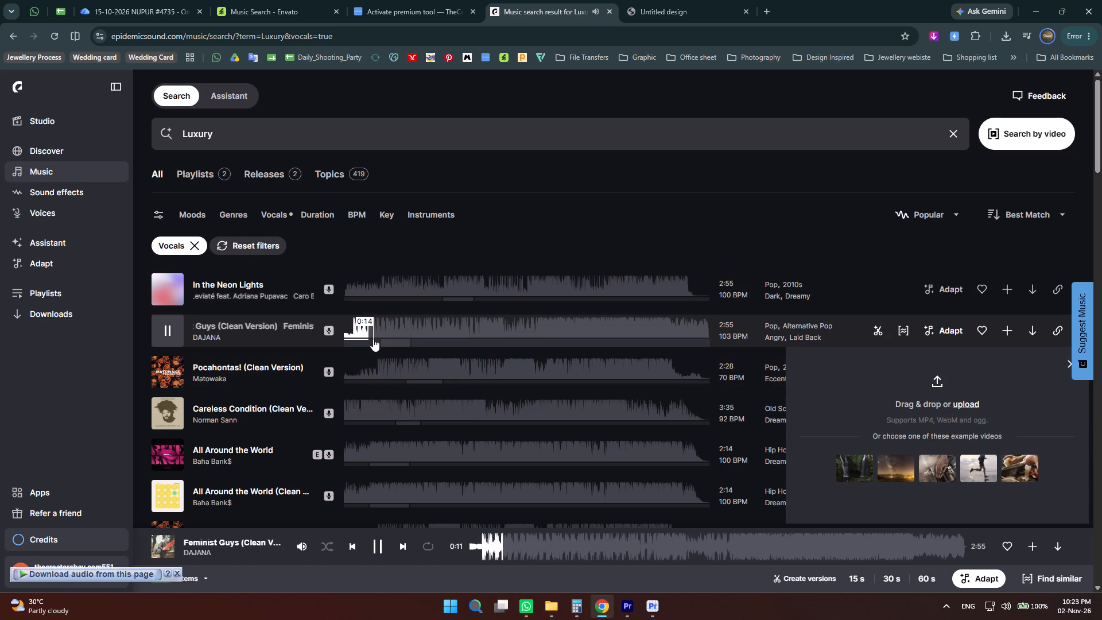
left_click(358, 284)
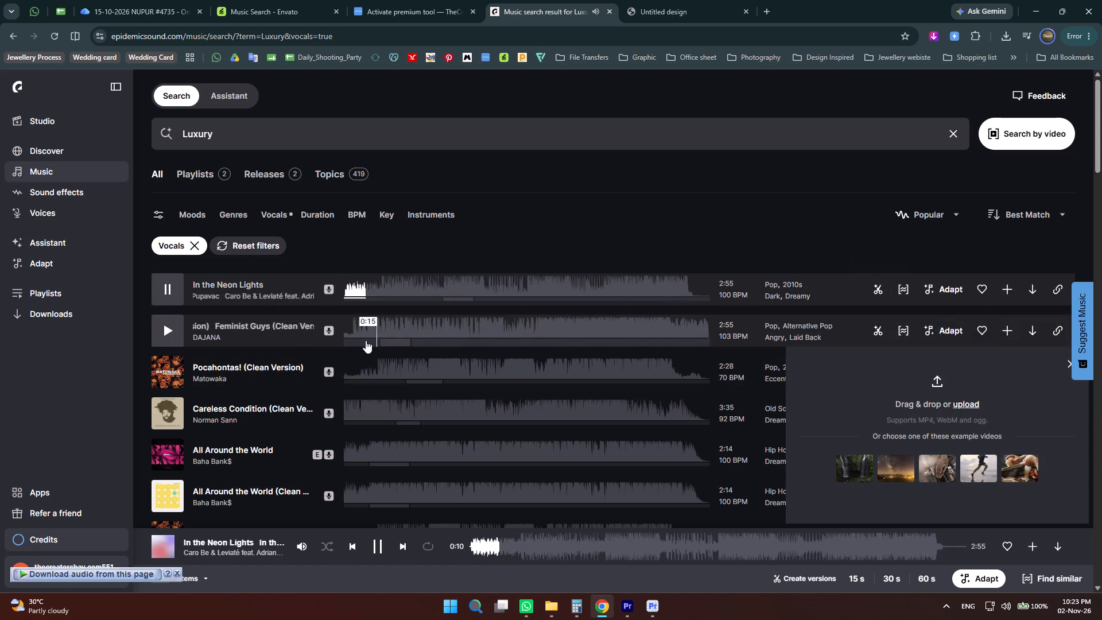
left_click(168, 414)
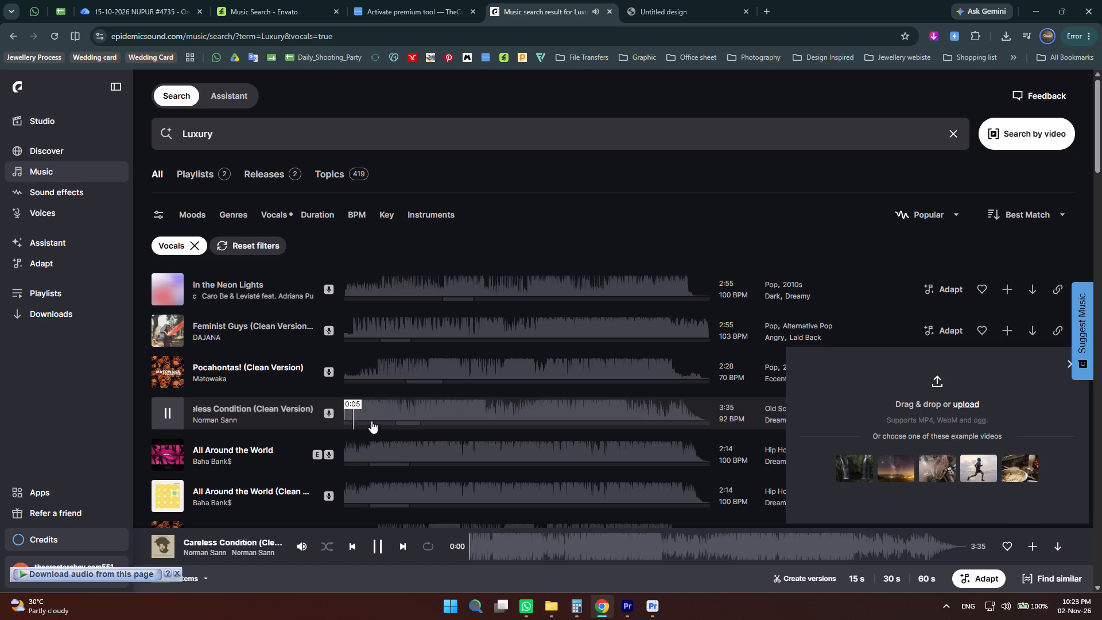
left_click(382, 416)
scroll(372, 411, "down", 2)
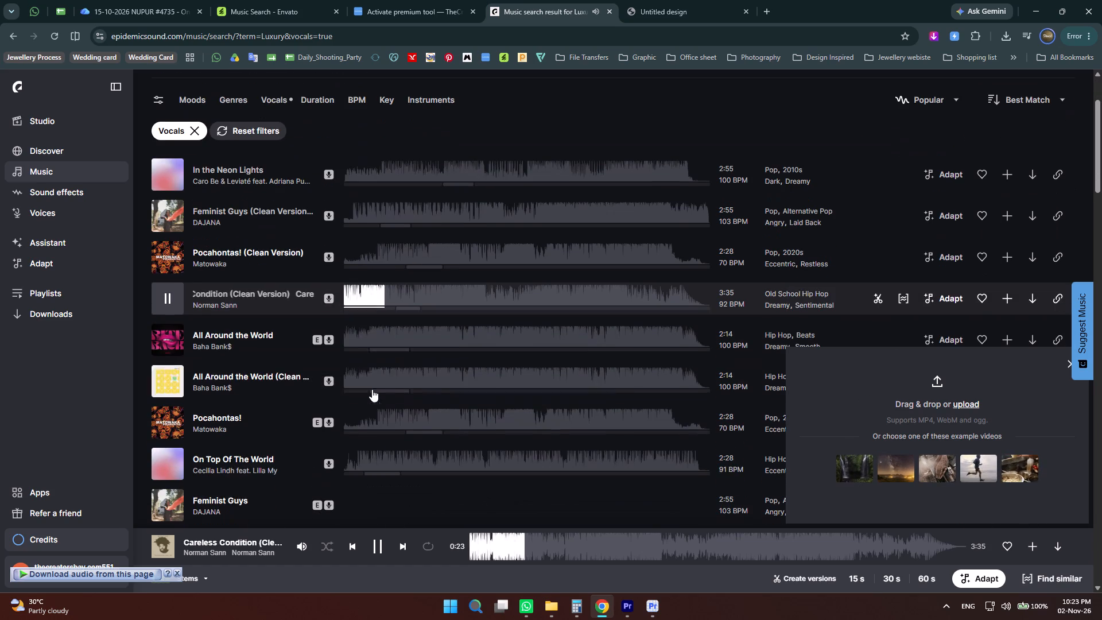
left_click(375, 338)
Search Epidemic Sound's music for luxury diamonds and show the vocals filter options.
scroll(374, 348, "up", 8)
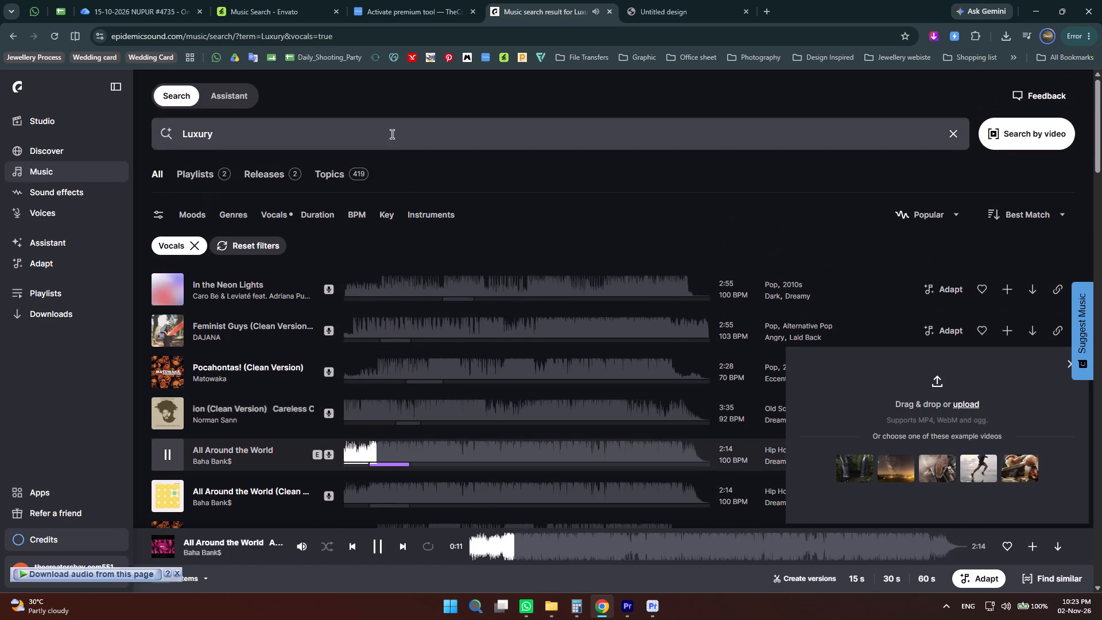
left_click(339, 134)
key("Right")
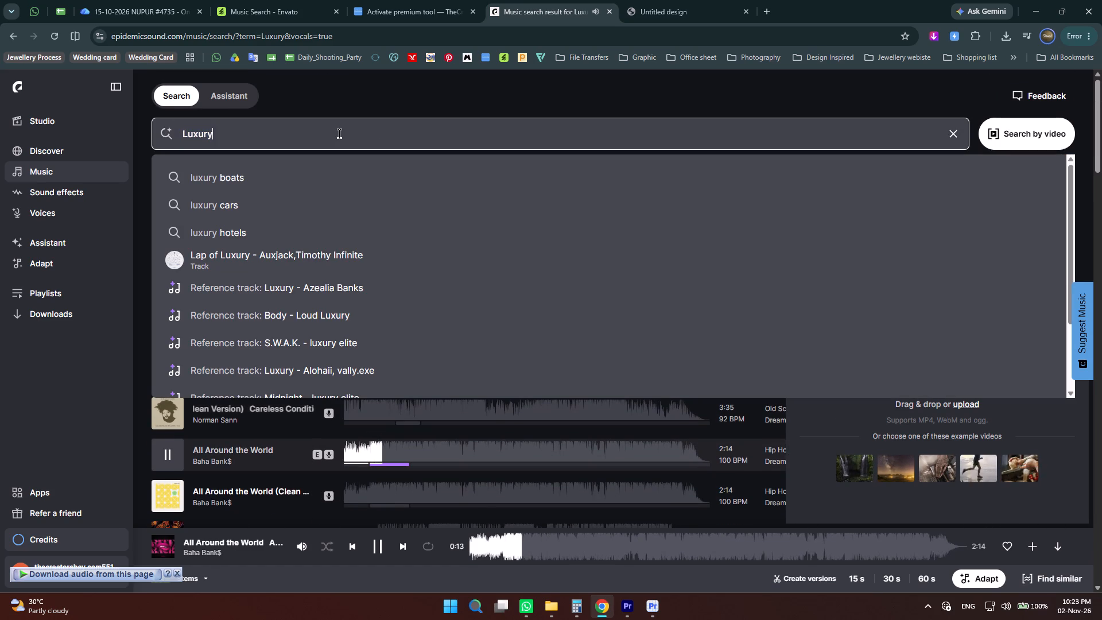
key("space")
type("Diamond")
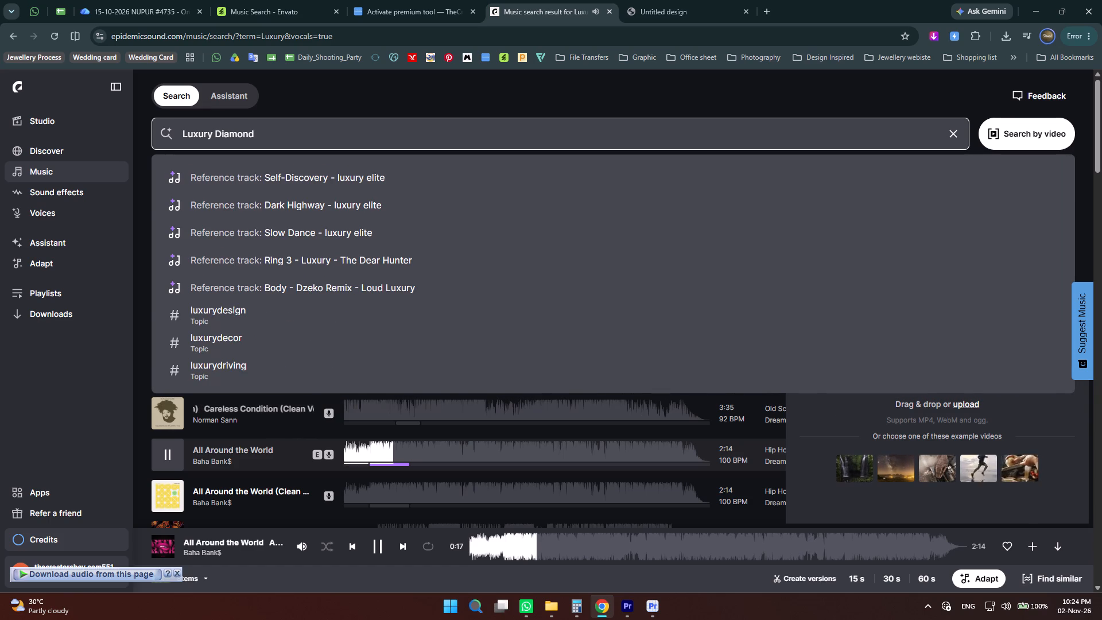
left_click(279, 181)
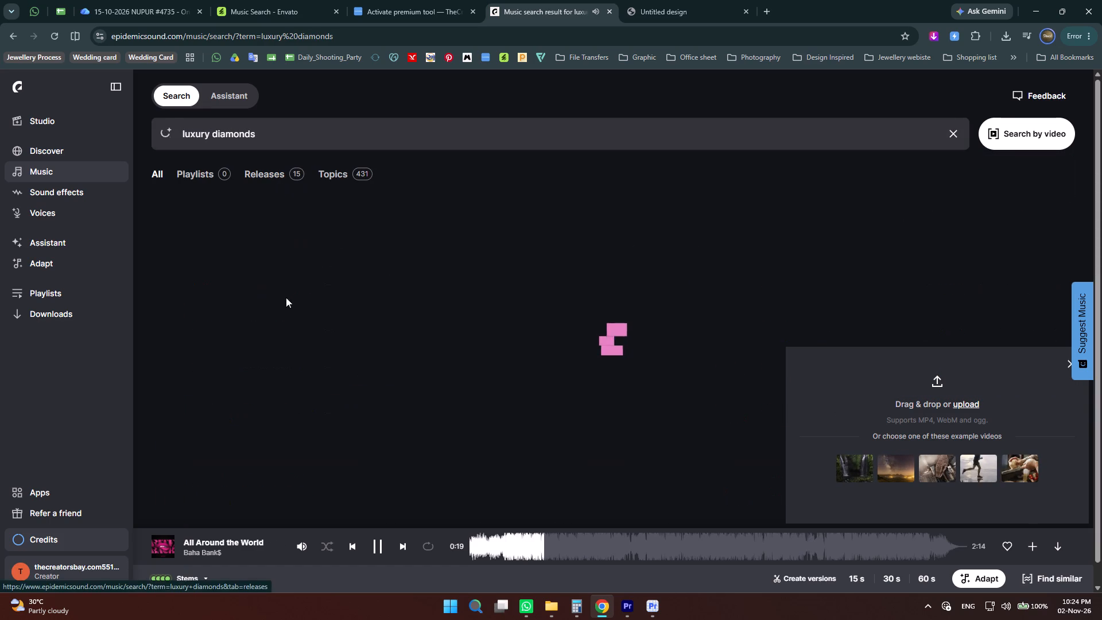
left_click(224, 128)
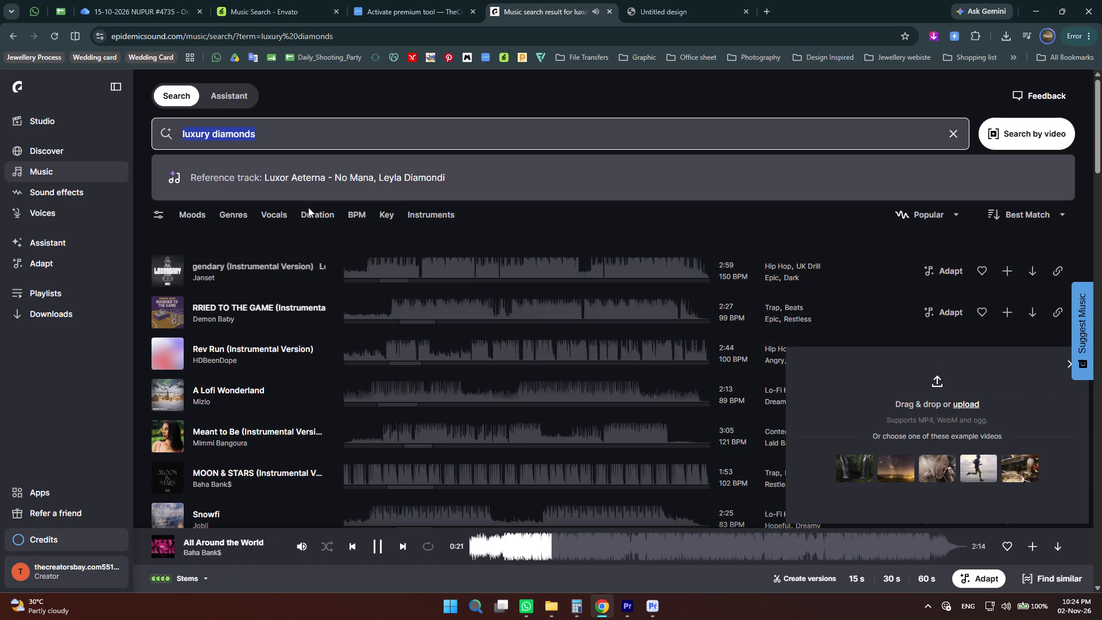
key("Right")
key("Left")
key("Left")
key("Left")
key("Left")
key("Left")
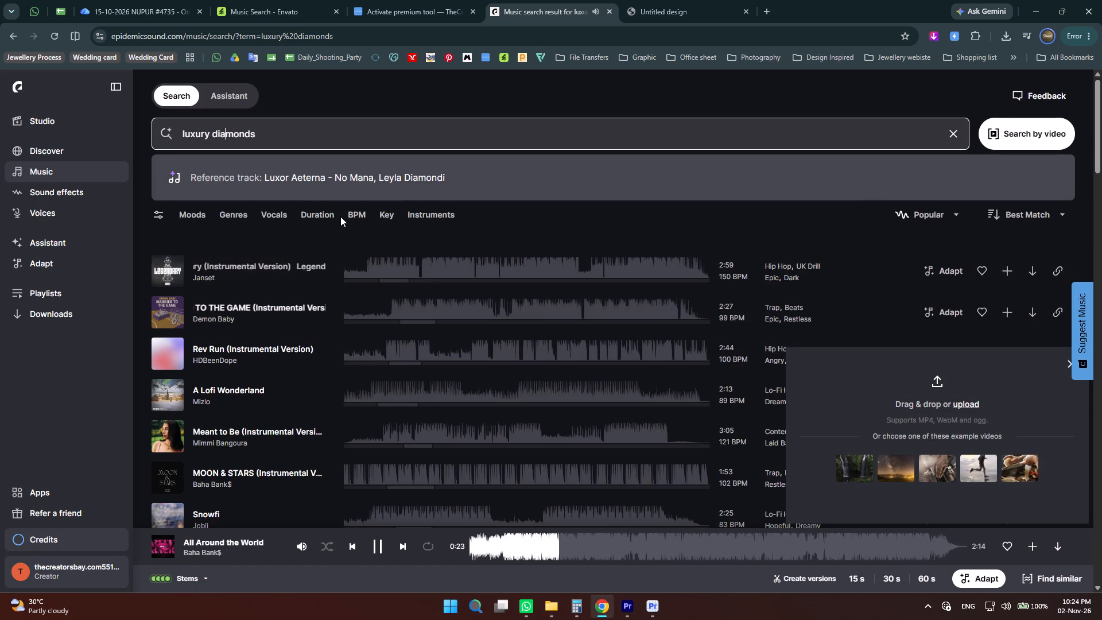
key("BackSpace")
key("a")
key("Return")
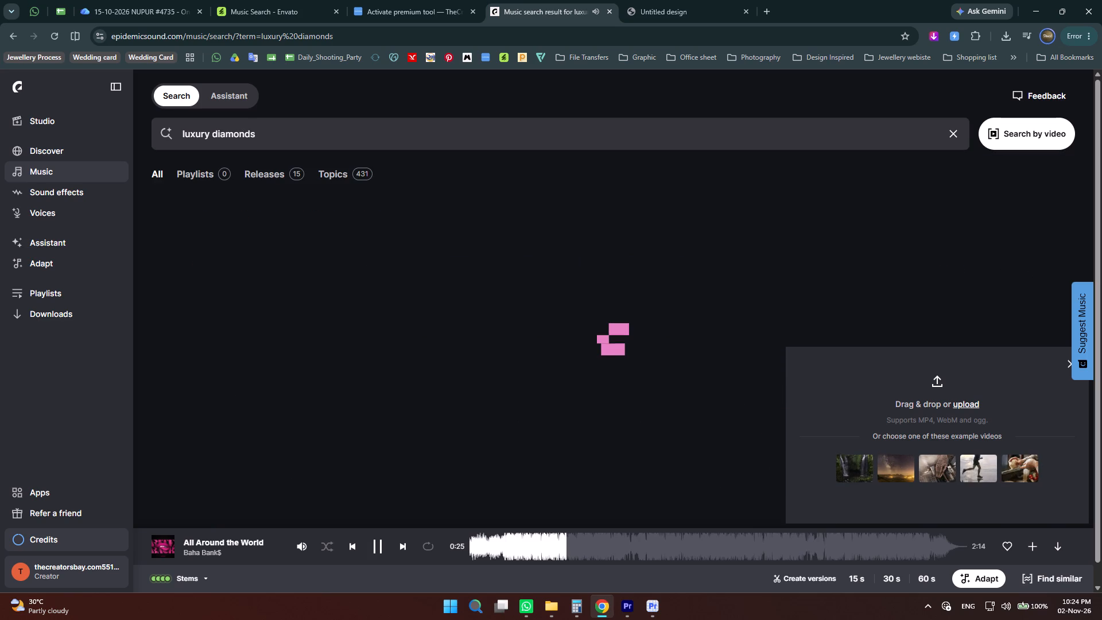
left_click(272, 214)
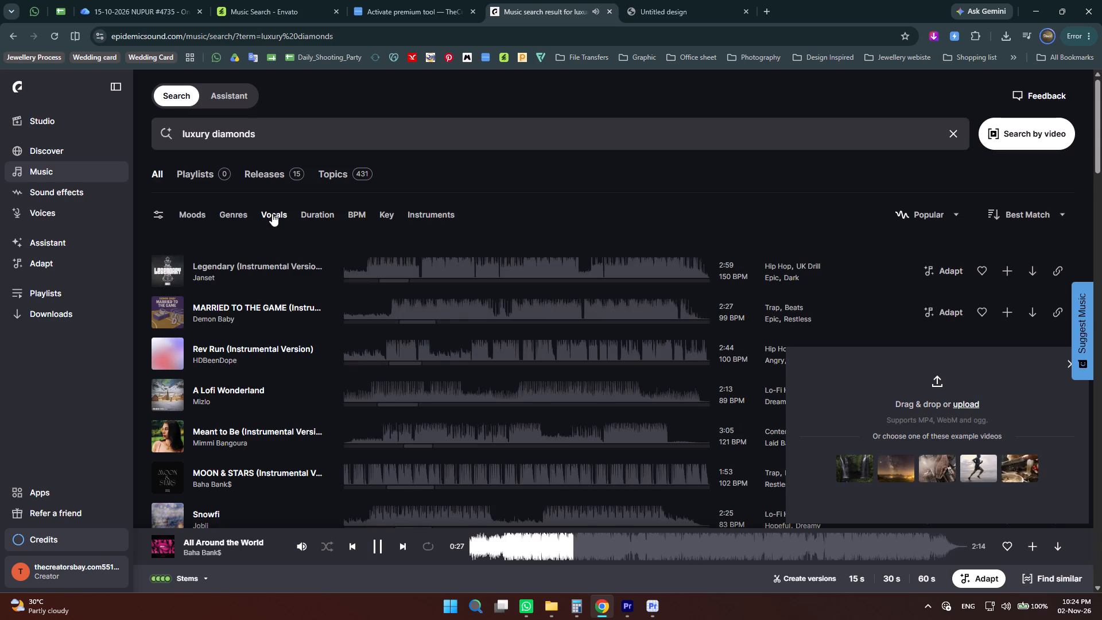
Try to download All Around the World as a full-mix MP3 and filter the luxury diamonds results to Vocals.
left_click(1057, 550)
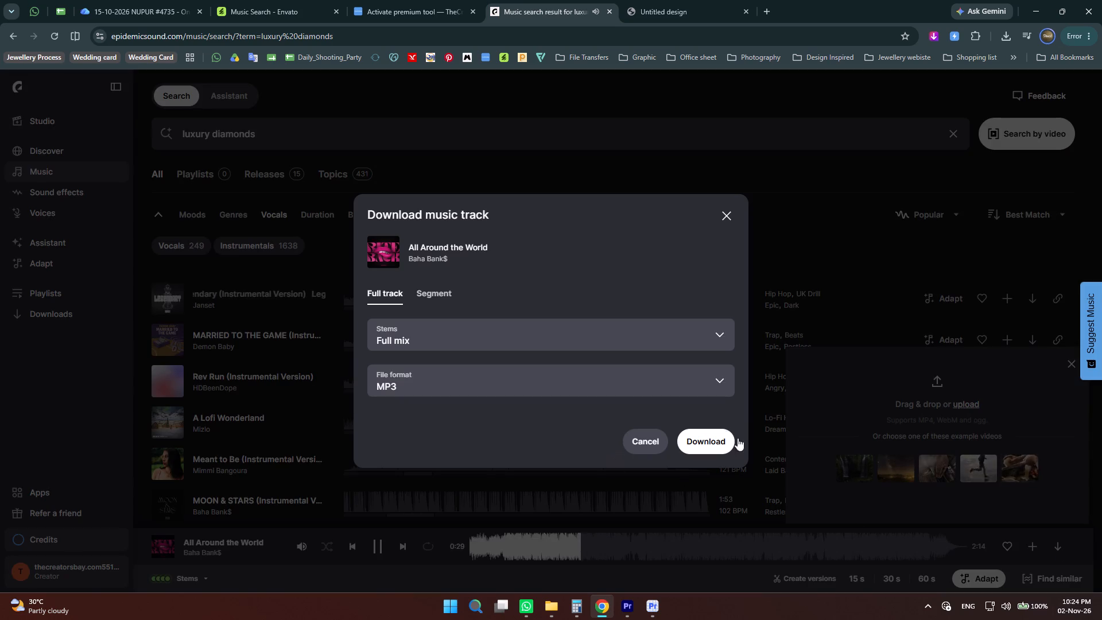
left_click(716, 433)
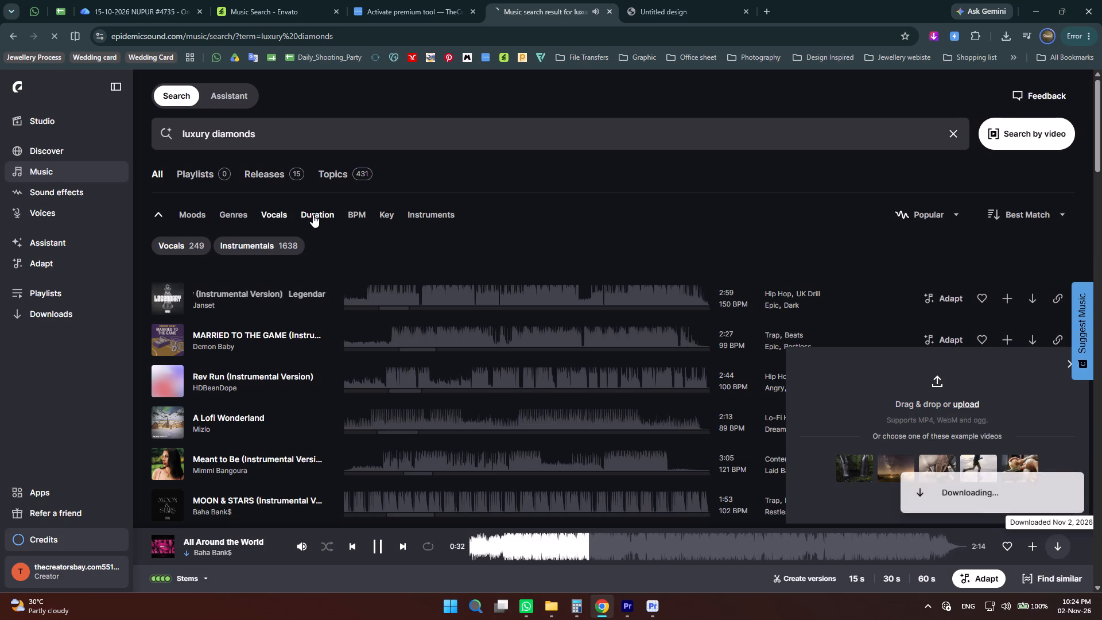
left_click(275, 214)
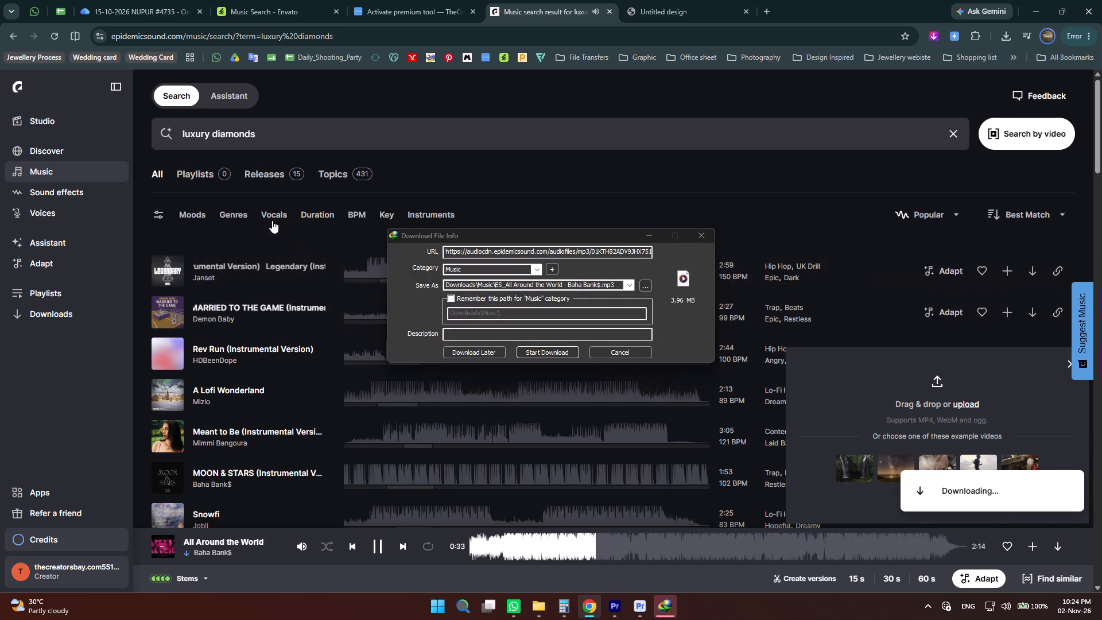
left_click(269, 214)
left_click(195, 243)
left_click(556, 356)
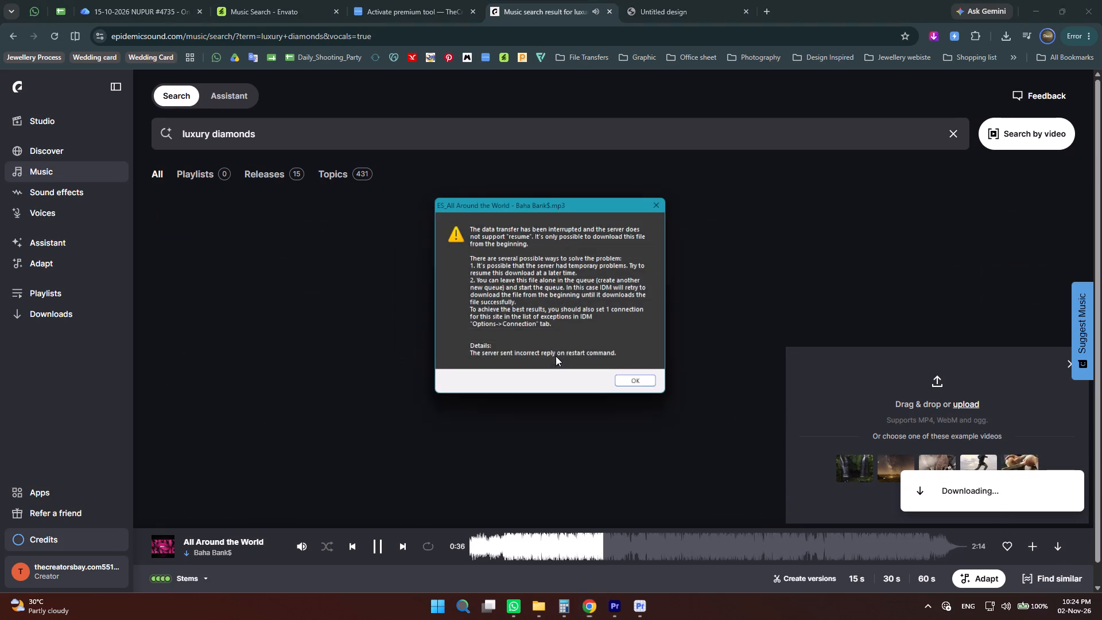
left_click(656, 204)
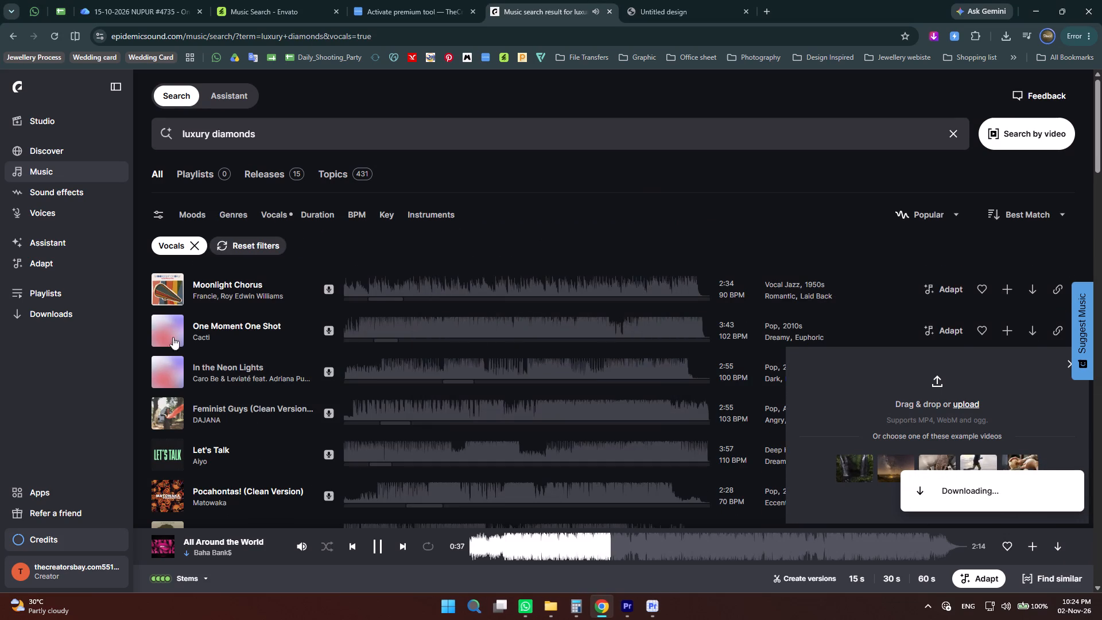
Audition Moonlight Chorus, One Moment One Shot, In the Neon Lights, Feminist Guys and Let's Talk from the vocal results.
left_click(168, 285)
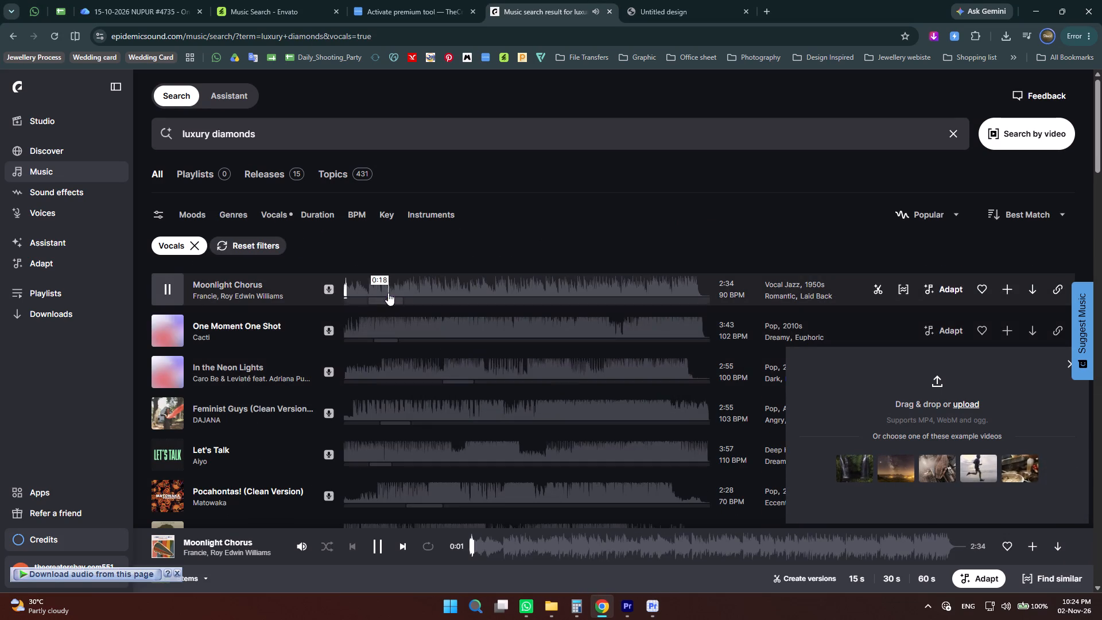
left_click(388, 291)
left_click(386, 321)
left_click(262, 215)
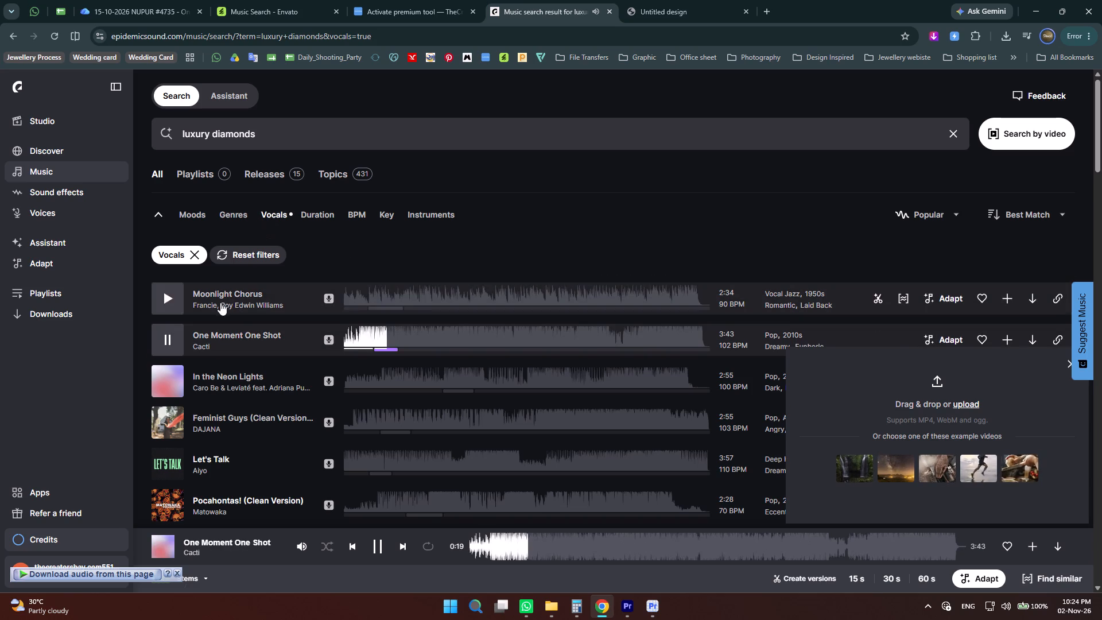
left_click(170, 377)
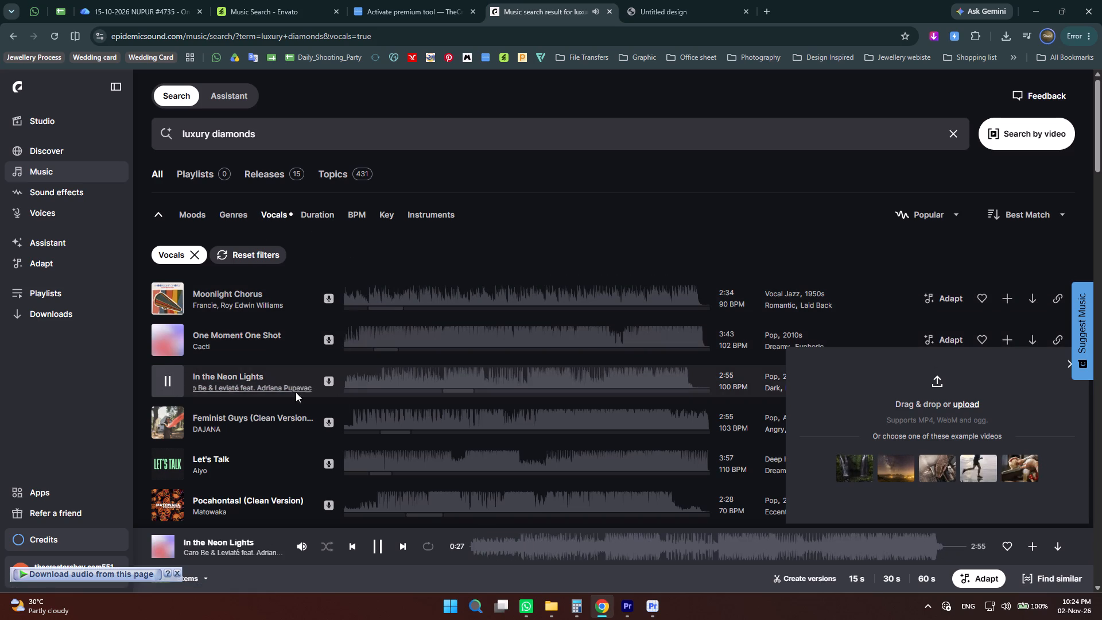
left_click(400, 385)
left_click(171, 424)
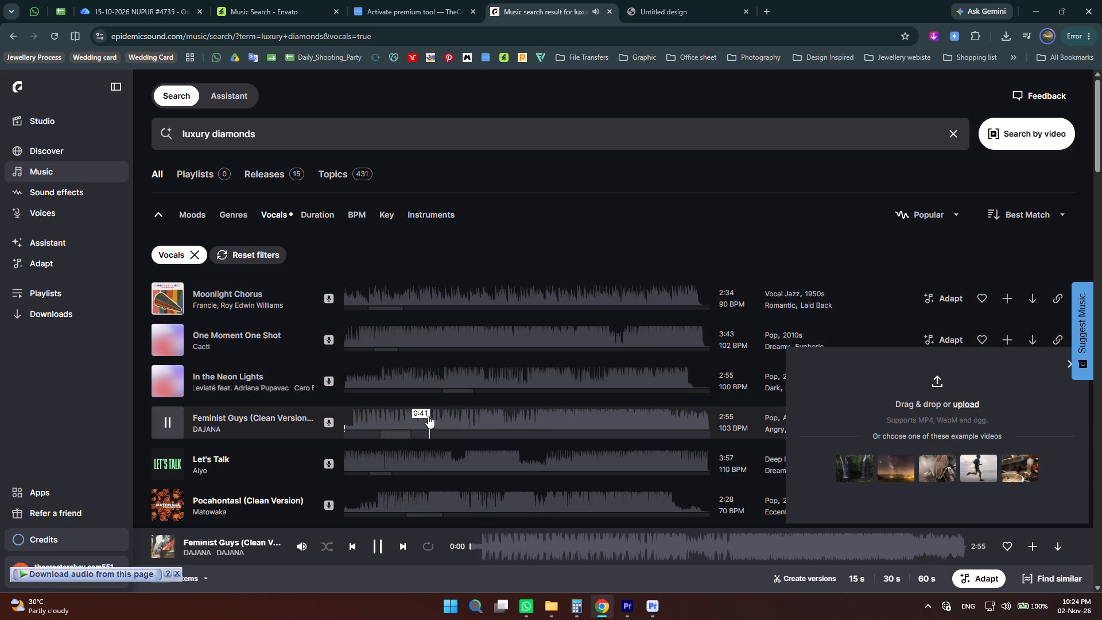
left_click(428, 416)
scroll(428, 441, "down", 1)
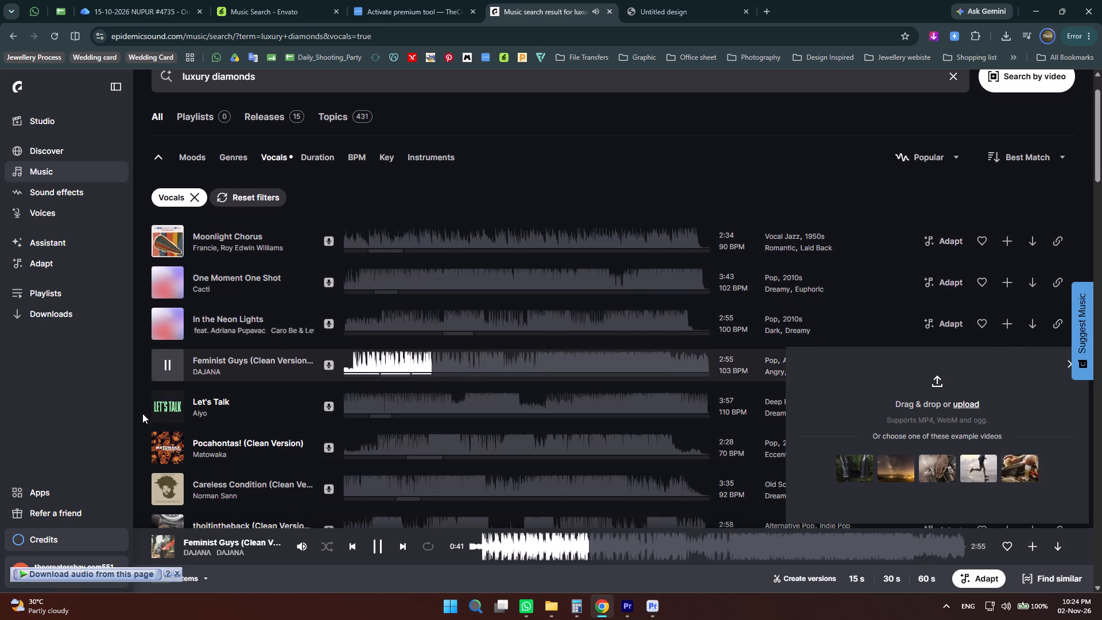
left_click(167, 406)
left_click(362, 398)
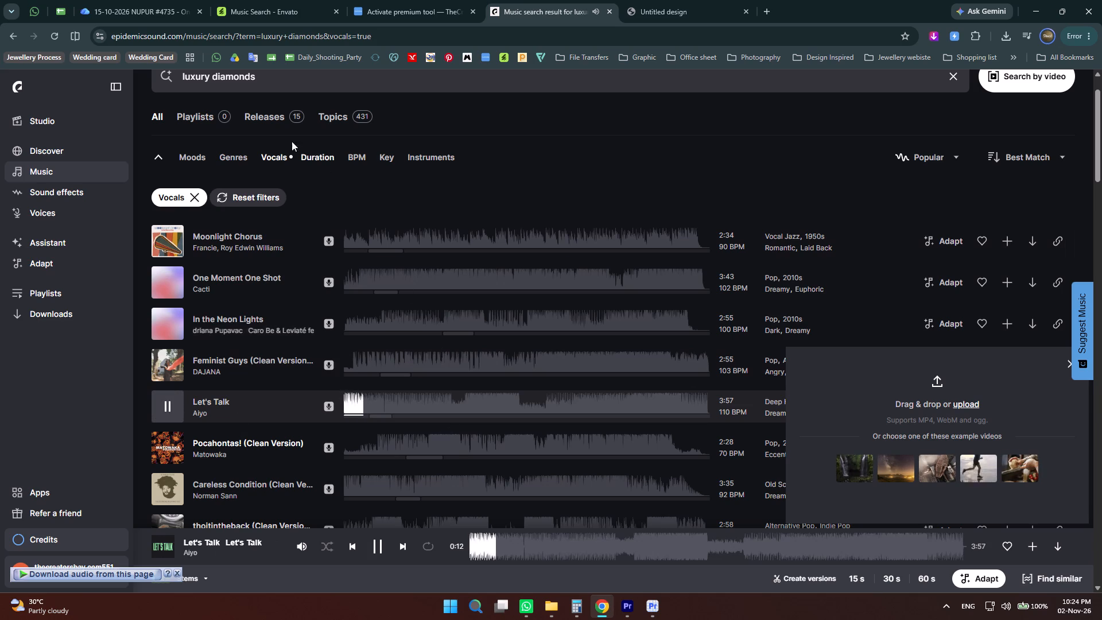
scroll(238, 170, "down", 1)
scroll(238, 170, "up", 3)
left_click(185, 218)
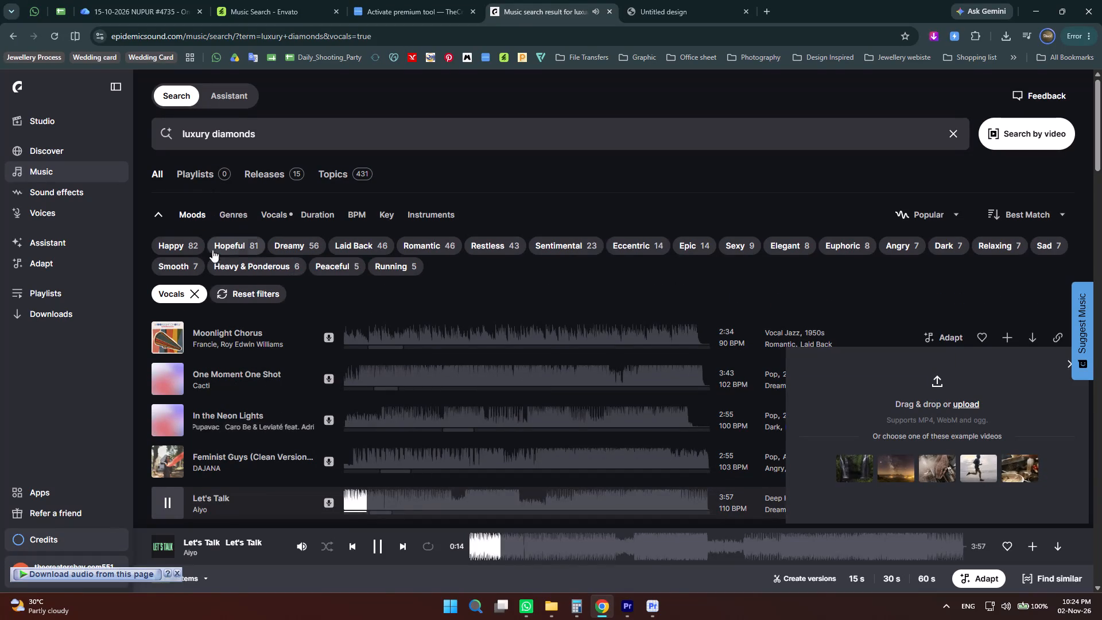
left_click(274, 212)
Return to Epidemic Sound's main music page and open the Pop genre.
left_click(56, 179)
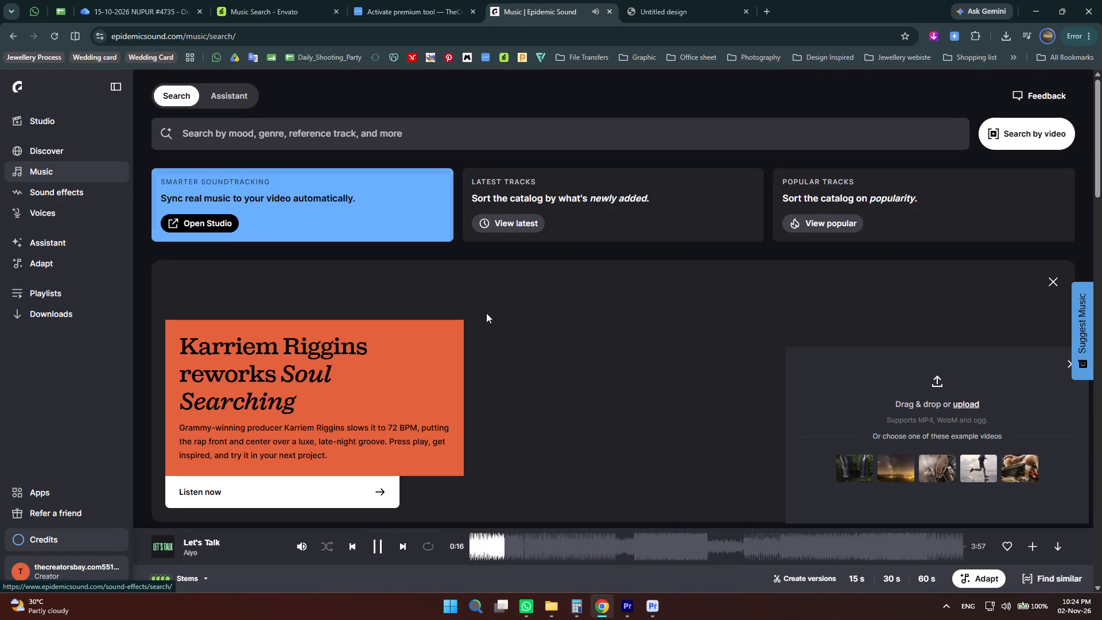
scroll(347, 320, "up", 1)
scroll(347, 324, "down", 2)
scroll(347, 324, "up", 1)
scroll(347, 324, "down", 1)
scroll(246, 398, "down", 1)
scroll(245, 402, "up", 2)
scroll(245, 404, "down", 2)
left_click(209, 454)
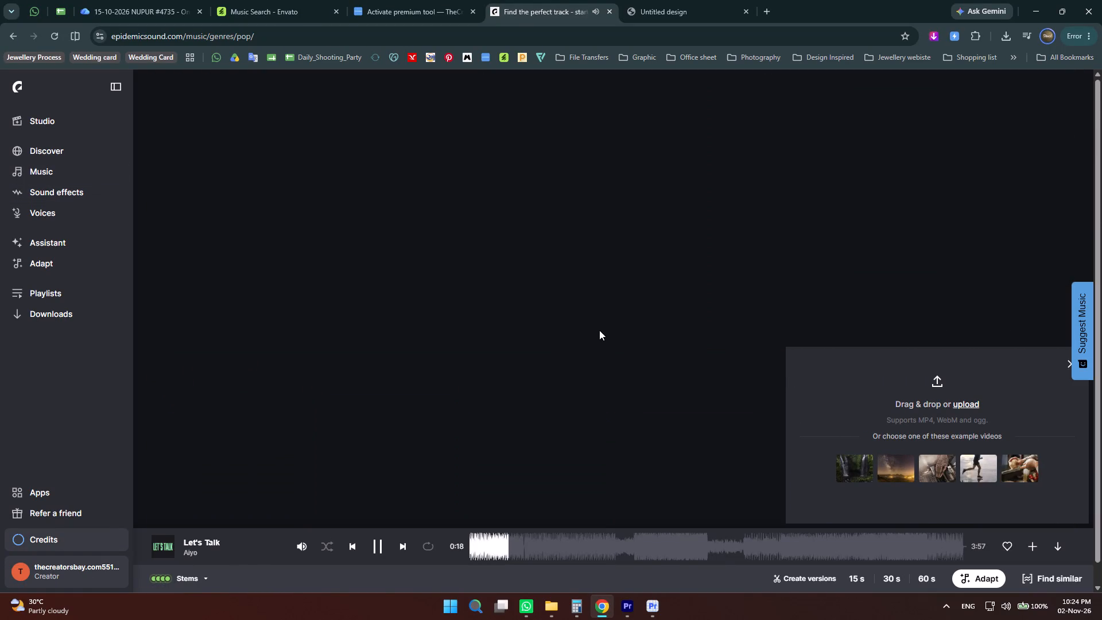
Browse the Pop genre's track list and audition VEX (Instrumental Version).
scroll(761, 266, "down", 3)
scroll(724, 268, "up", 1)
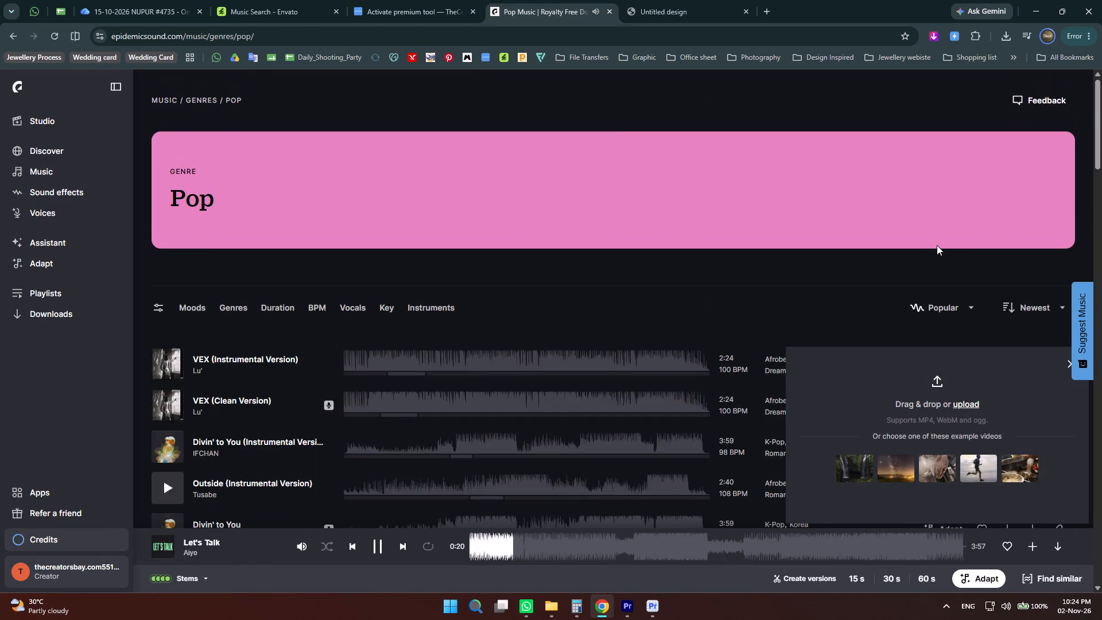
scroll(840, 268, "down", 2)
scroll(840, 268, "up", 1)
scroll(840, 268, "down", 1)
scroll(909, 248, "down", 1)
left_click(166, 183)
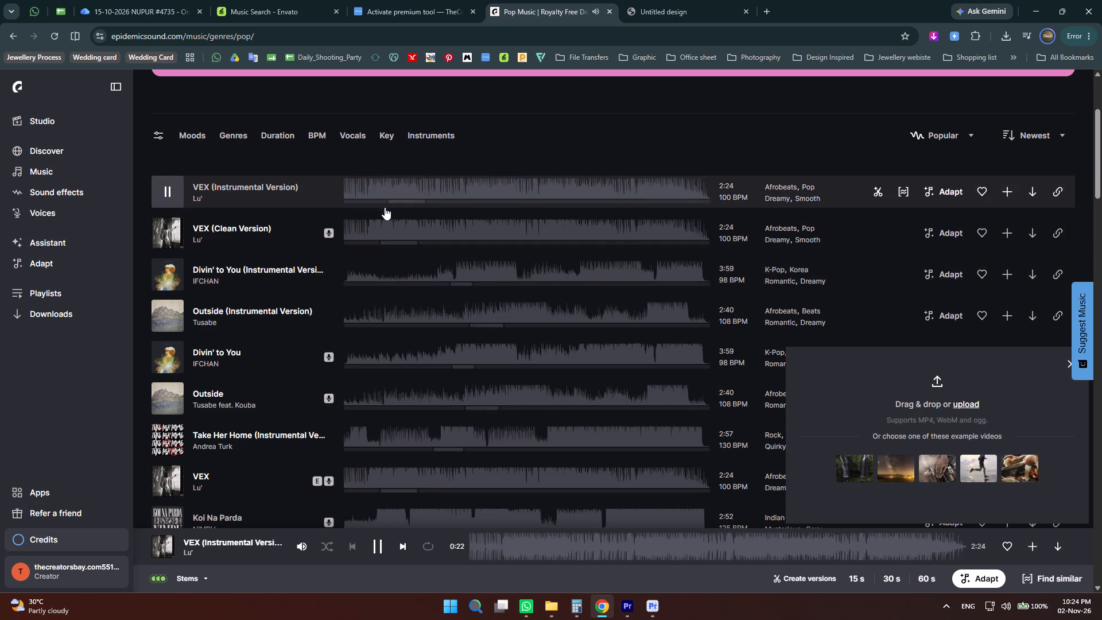
left_click(379, 192)
Filter the Pop tracks to Vocals and audition VEX (Clean Version), Divin' to You and Outside.
left_click(347, 128)
left_click(183, 171)
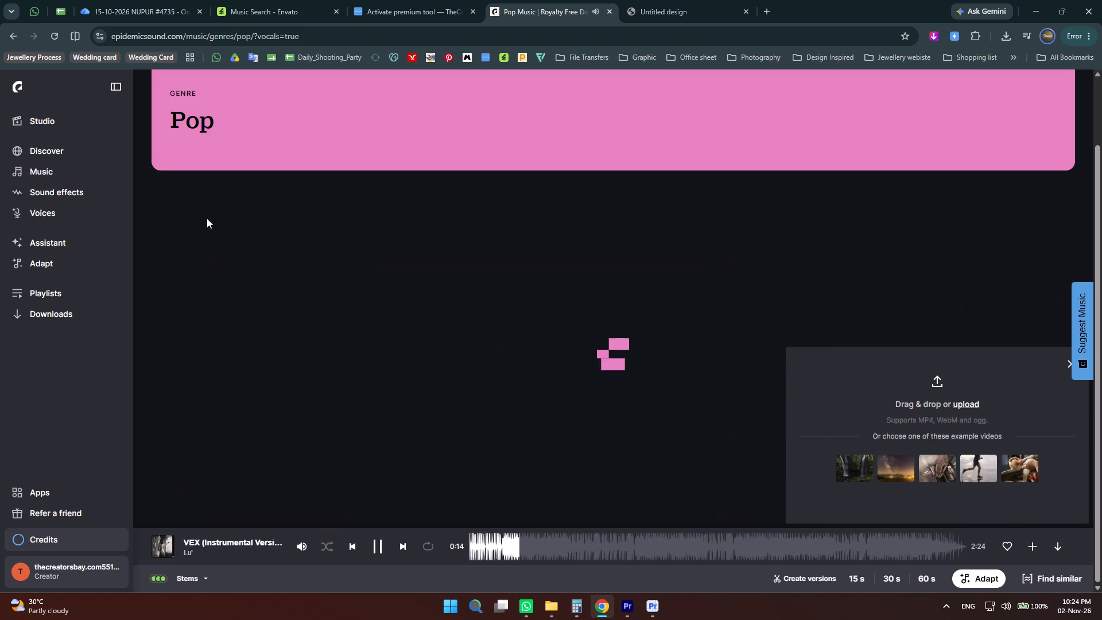
left_click(160, 224)
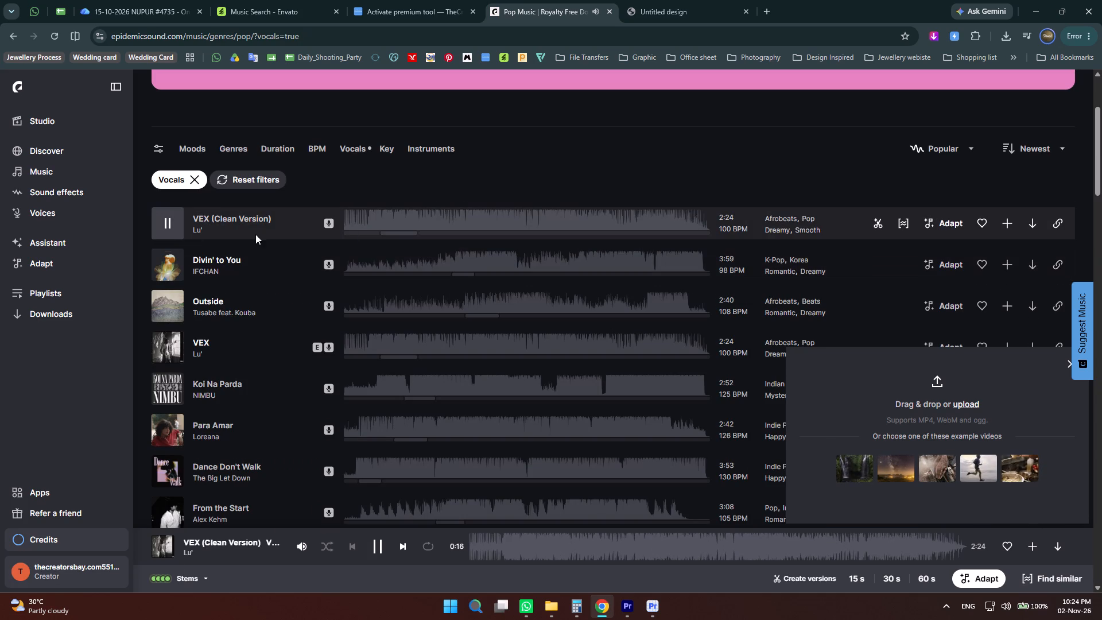
left_click(372, 228)
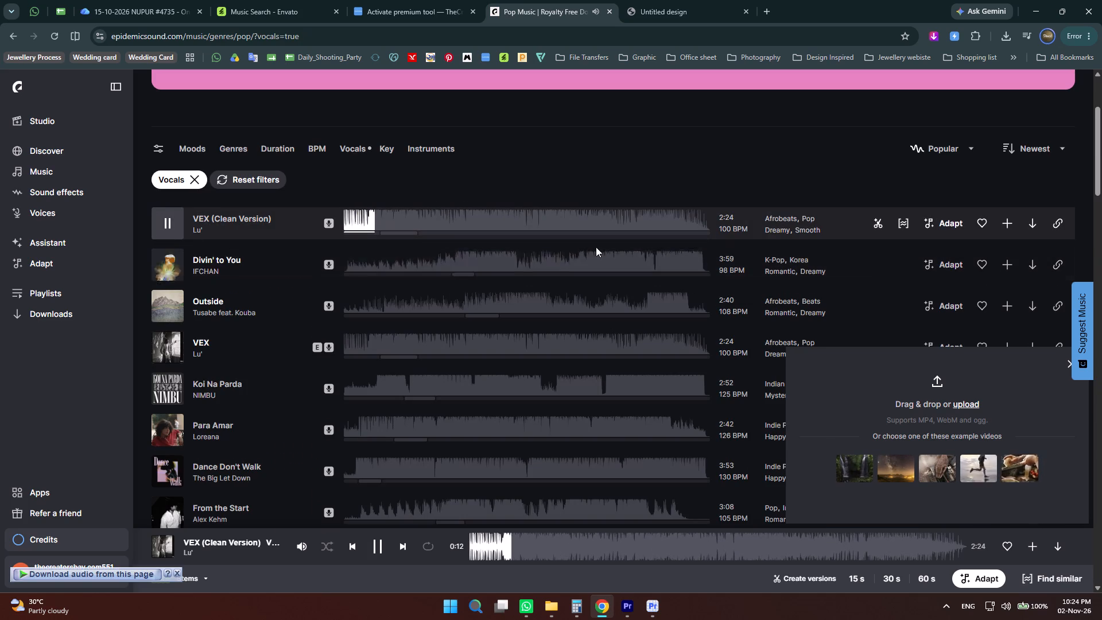
left_click(159, 262)
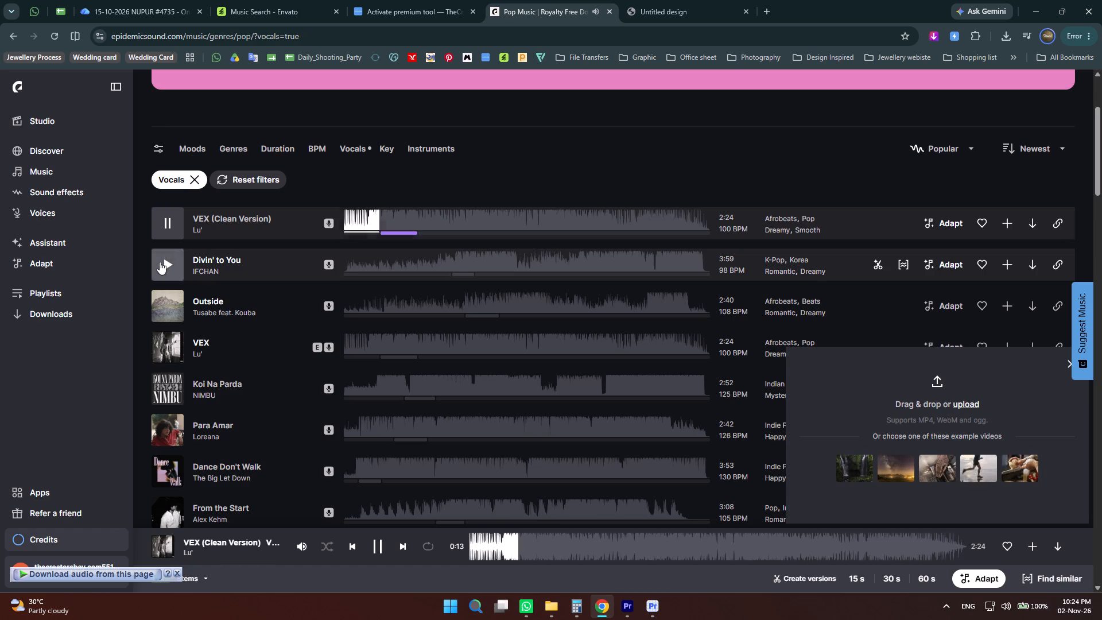
left_click(366, 265)
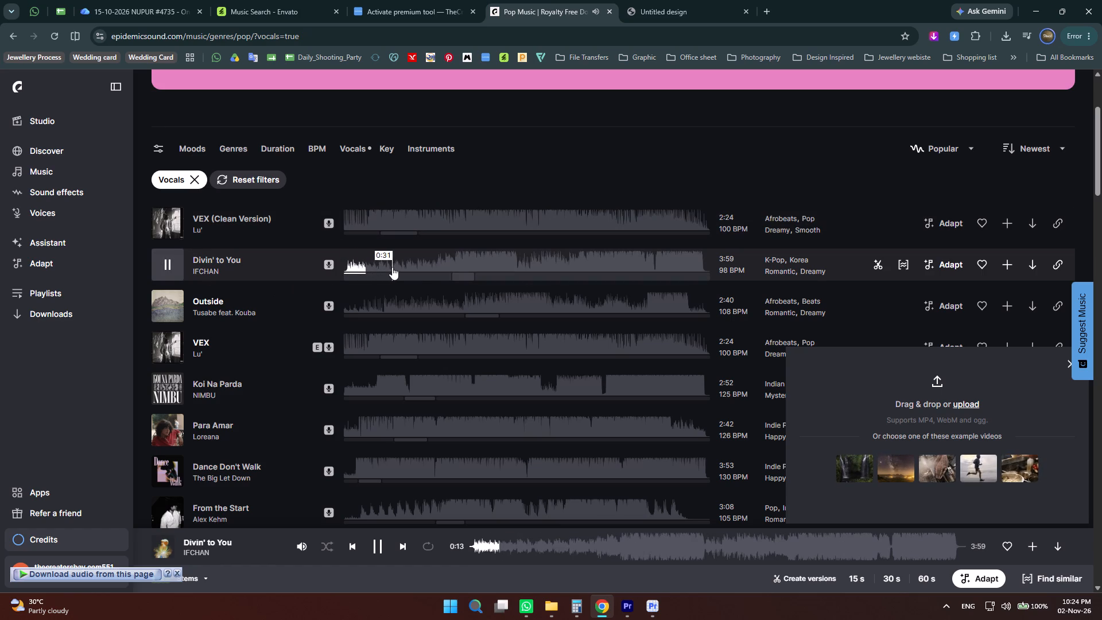
left_click(398, 266)
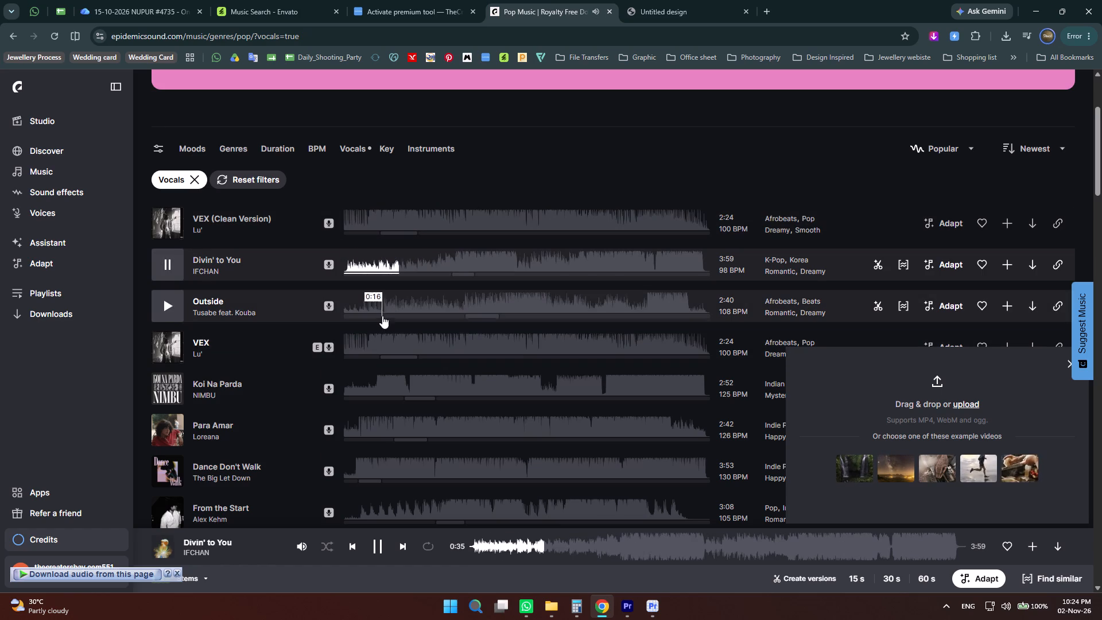
left_click(381, 307)
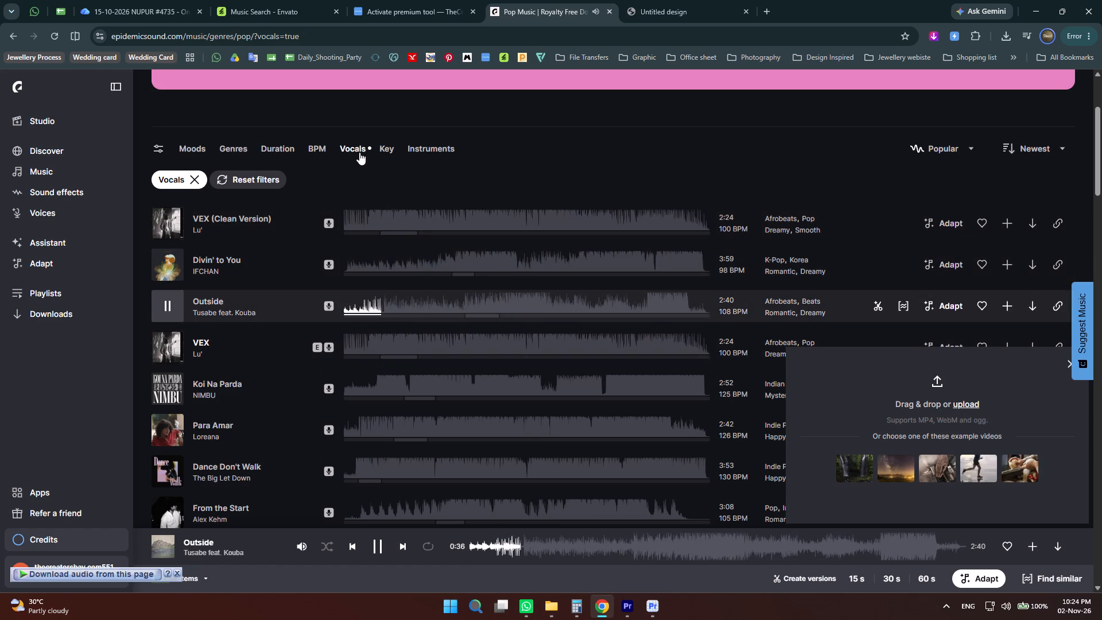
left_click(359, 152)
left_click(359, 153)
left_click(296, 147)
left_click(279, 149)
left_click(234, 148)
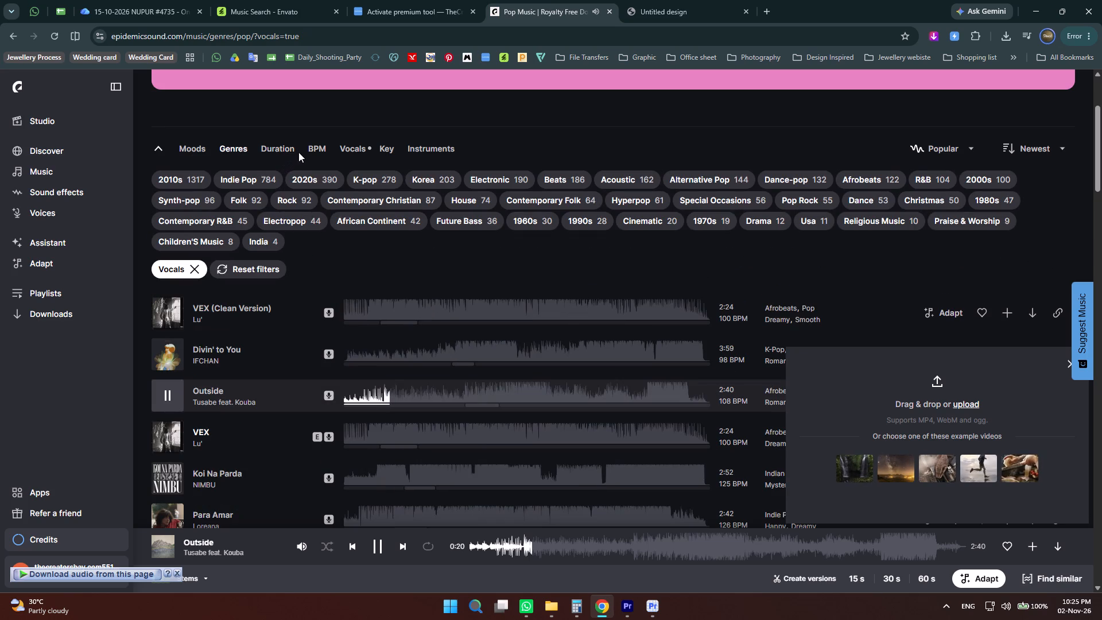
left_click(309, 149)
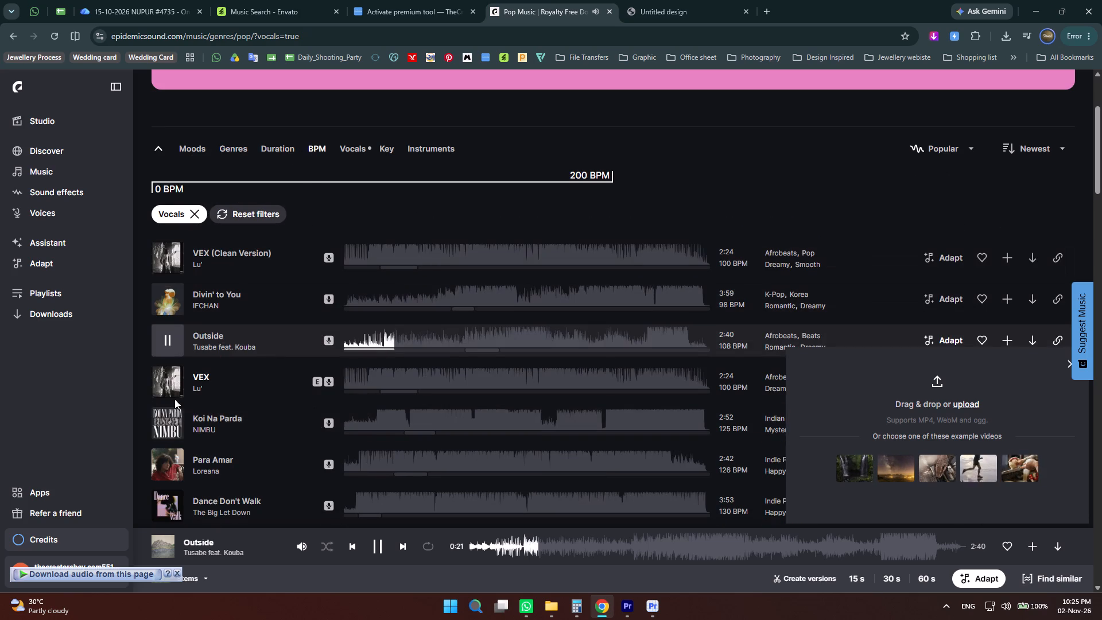
Audition two early sections of Koi Na Parda from the vocal Pop tracks.
left_click(167, 424)
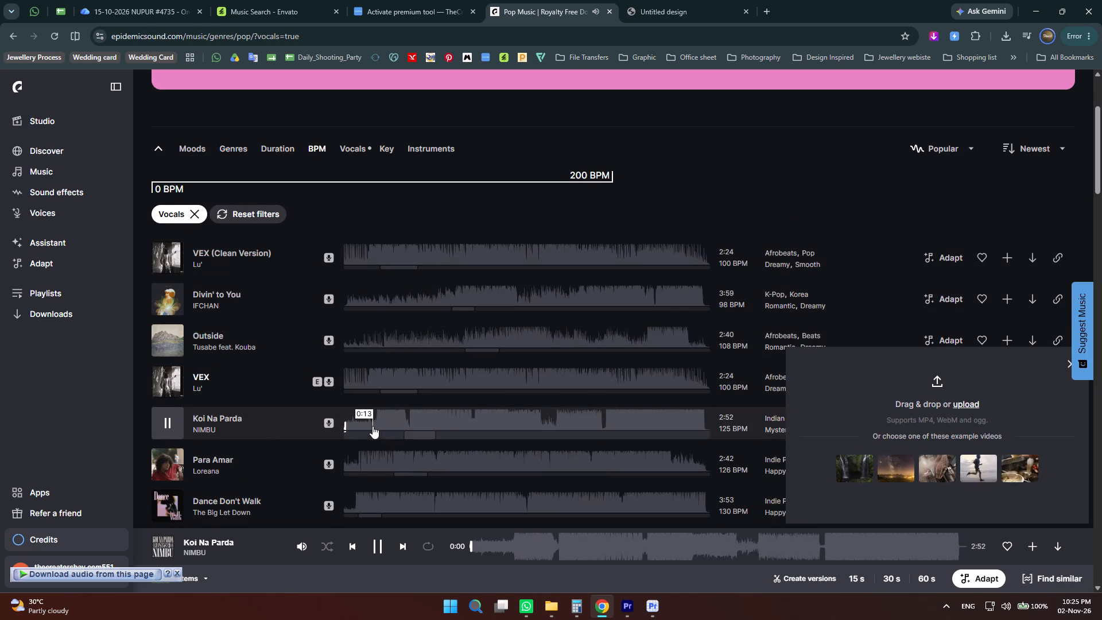
left_click(363, 426)
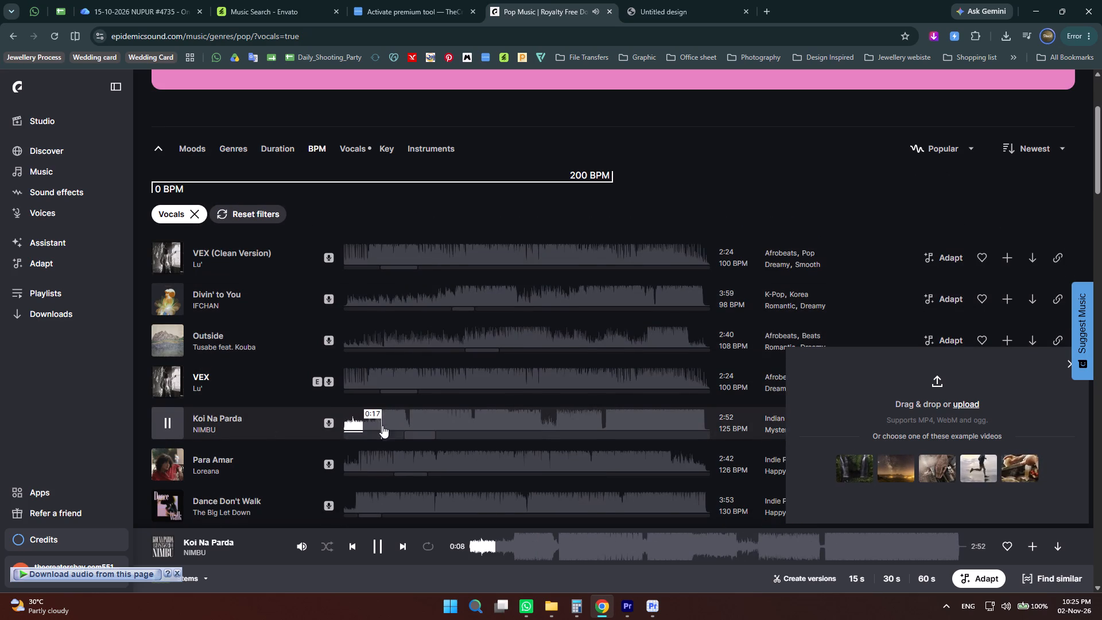
scroll(385, 414, "down", 1)
left_click(379, 360)
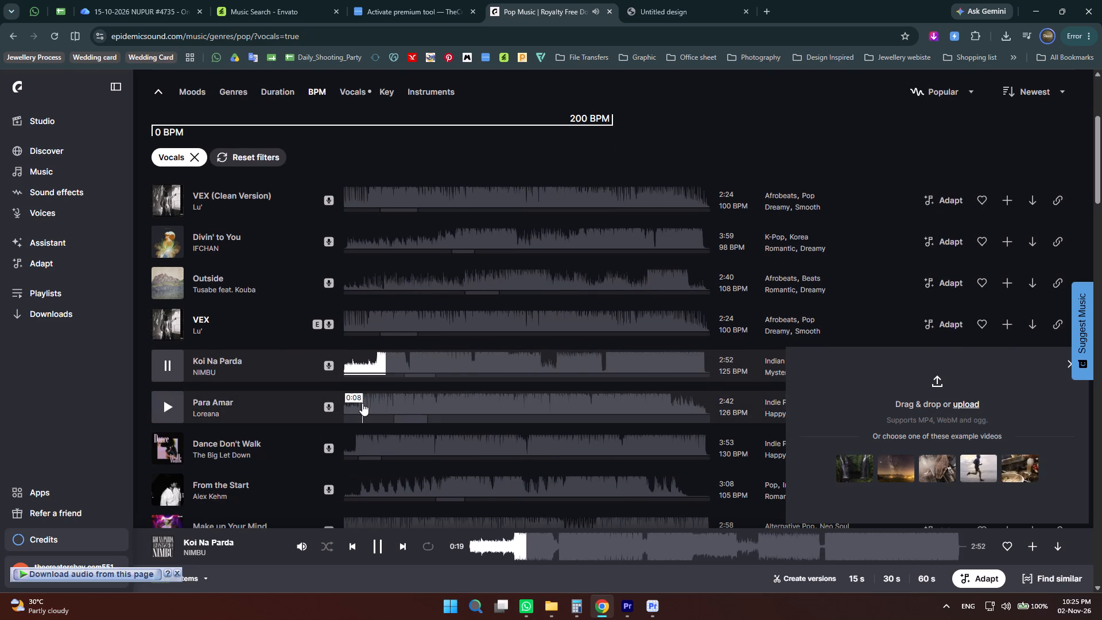
Open the Indian Pop genre and audition both Banna Re versions, Zaaya (Instrumental Version), both Tu Mere Sath Chal versions and O Saajna (Instrumental Version).
scroll(483, 292, "down", 2)
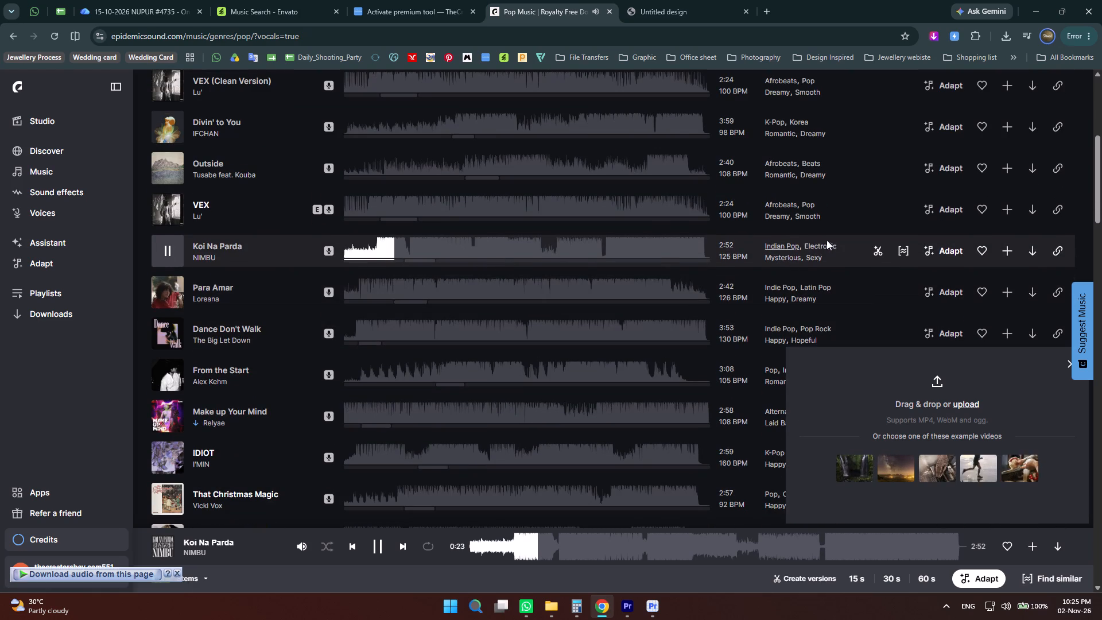
left_click(776, 245)
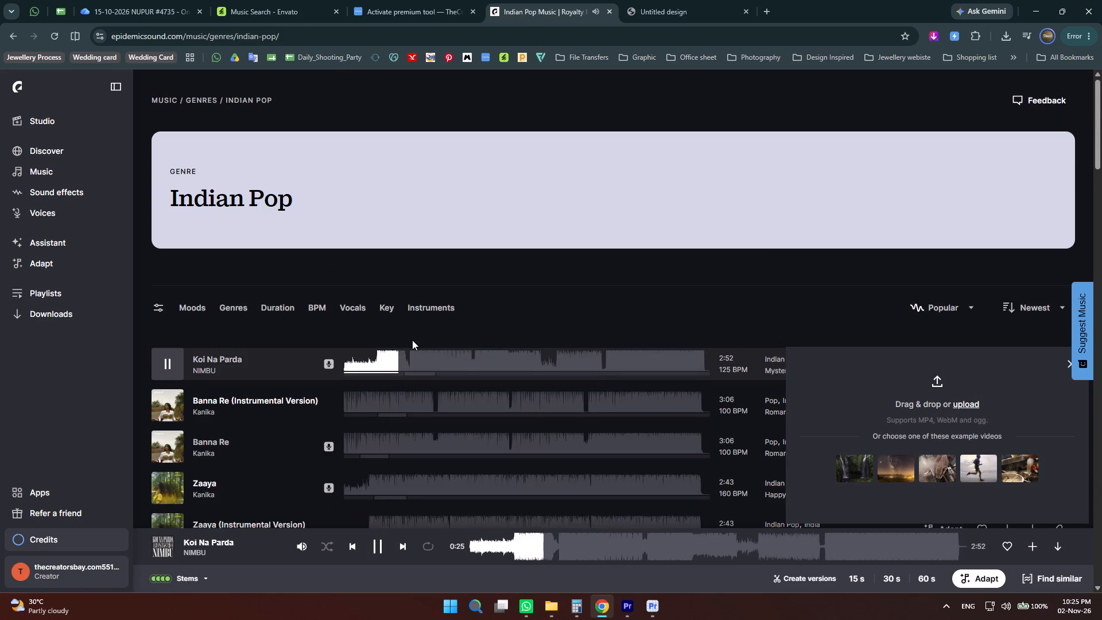
scroll(412, 340, "down", 3)
left_click(172, 233)
left_click(370, 228)
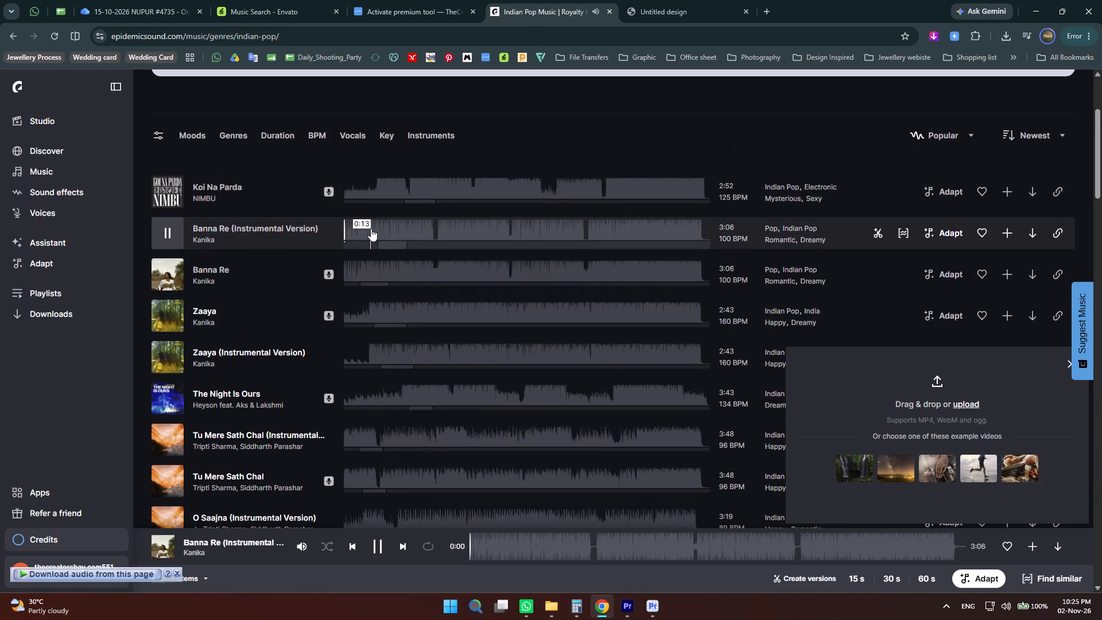
left_click(371, 267)
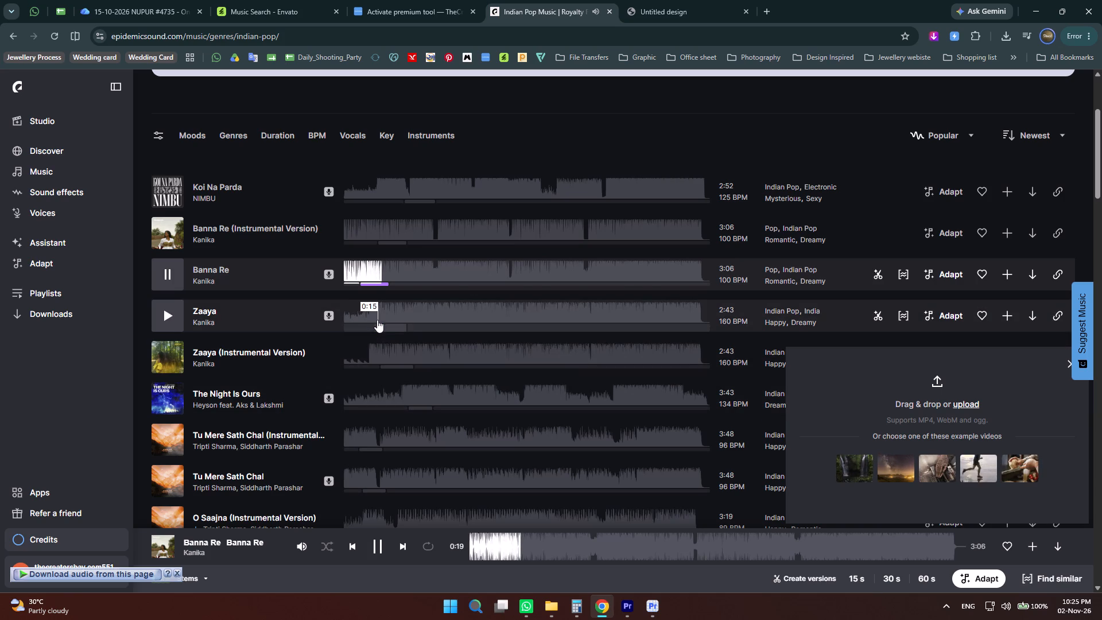
left_click(369, 359)
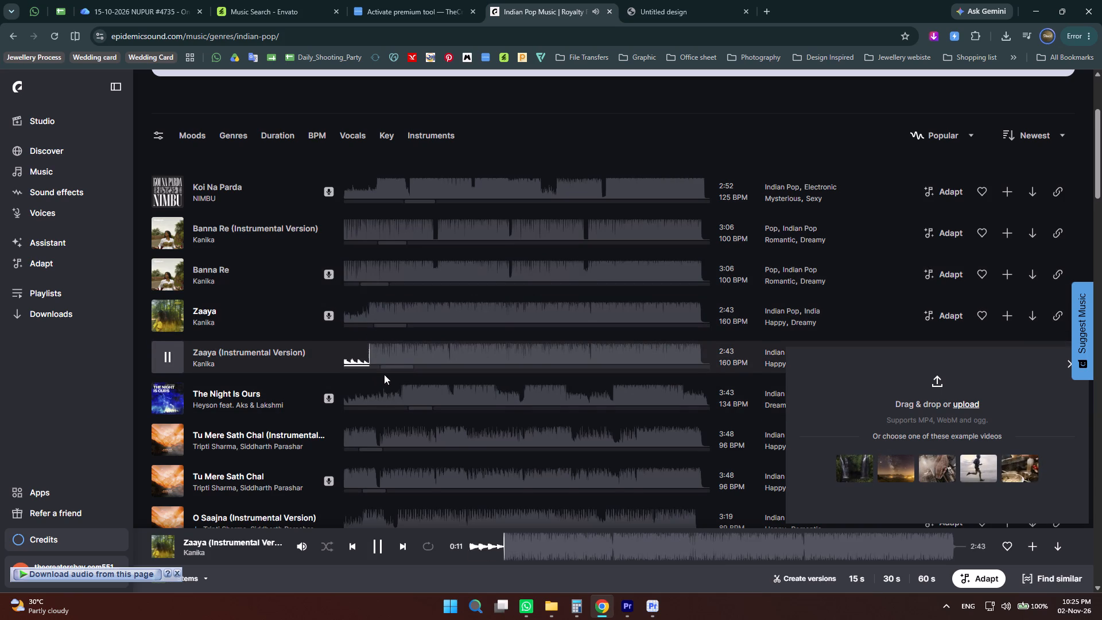
scroll(382, 375, "down", 1)
left_click(348, 379)
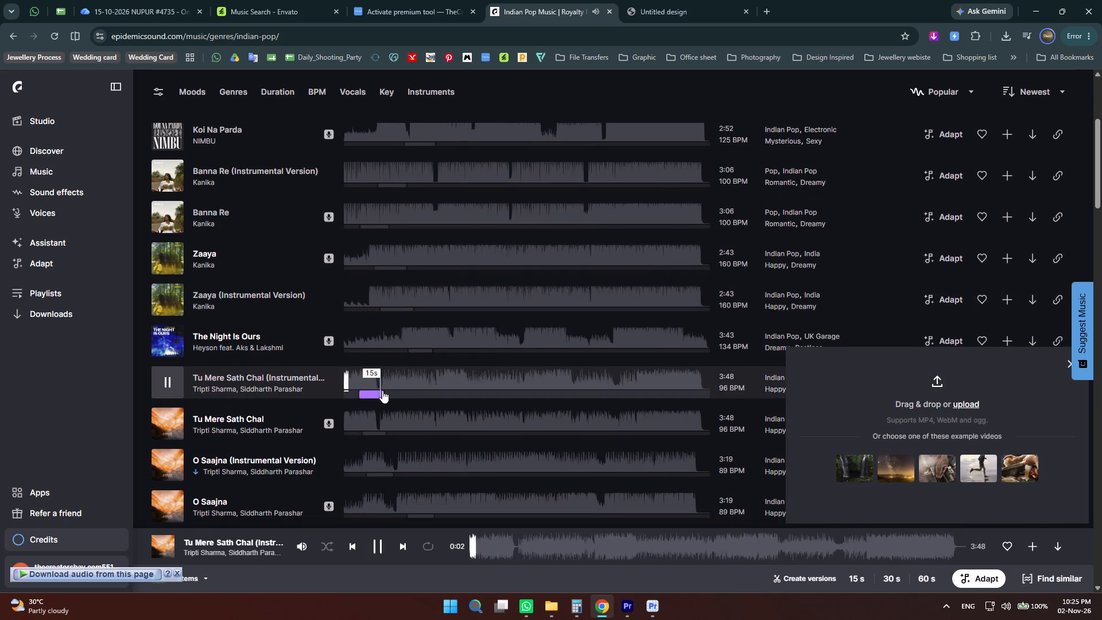
left_click(364, 421)
scroll(414, 410, "down", 2)
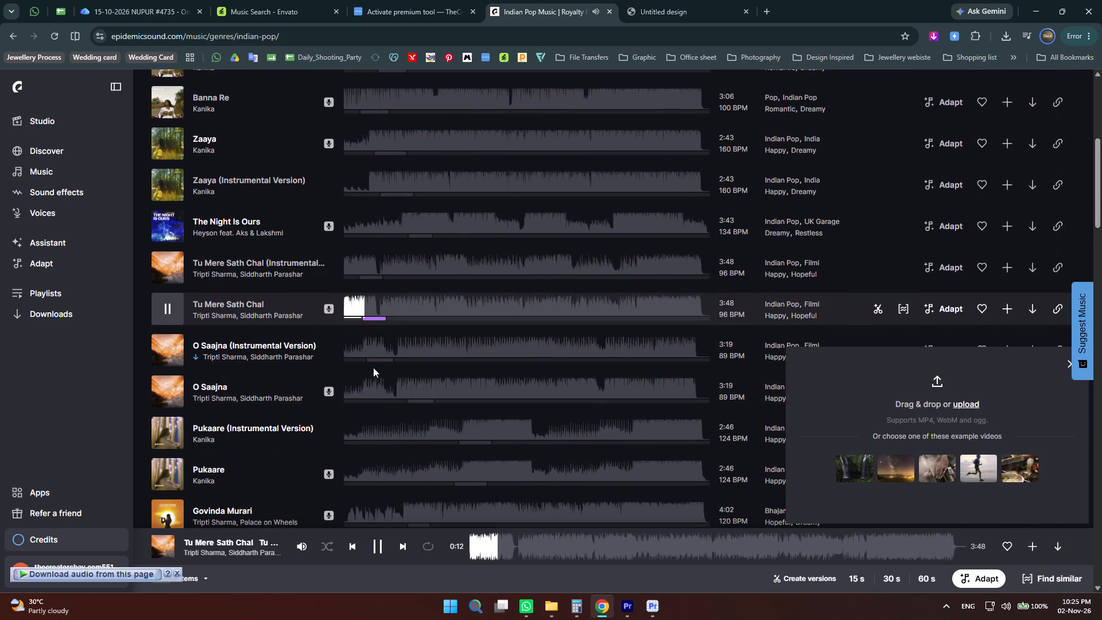
left_click(366, 346)
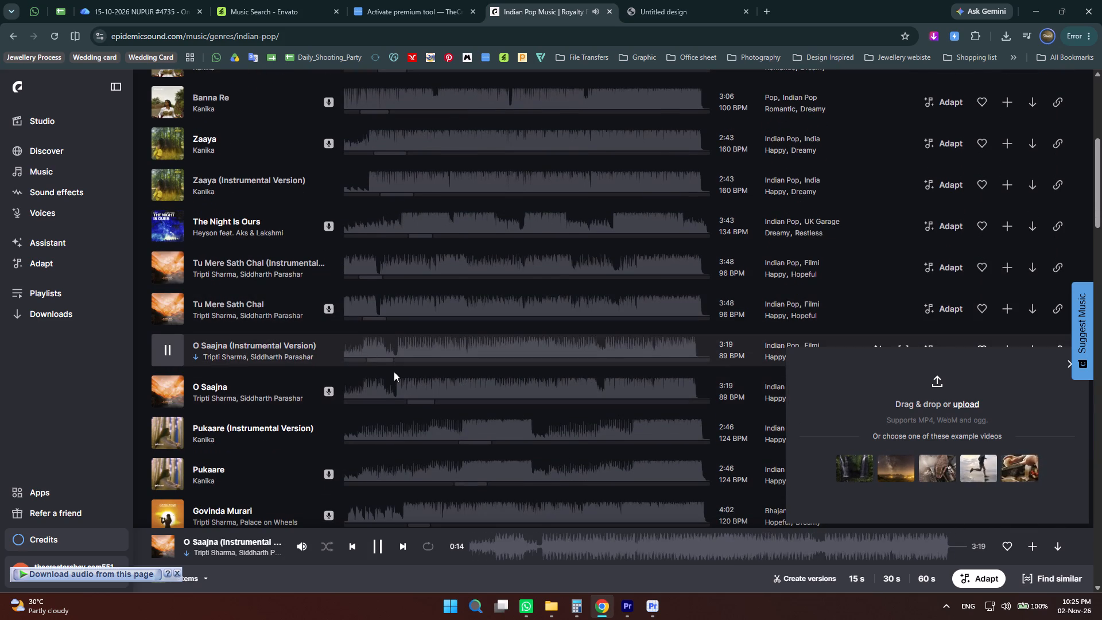
Audition two early sections of O Saajna and the opening of Pukaare (Instrumental Version) while browsing the neighbouring Indian Pop tracks.
left_click(367, 386)
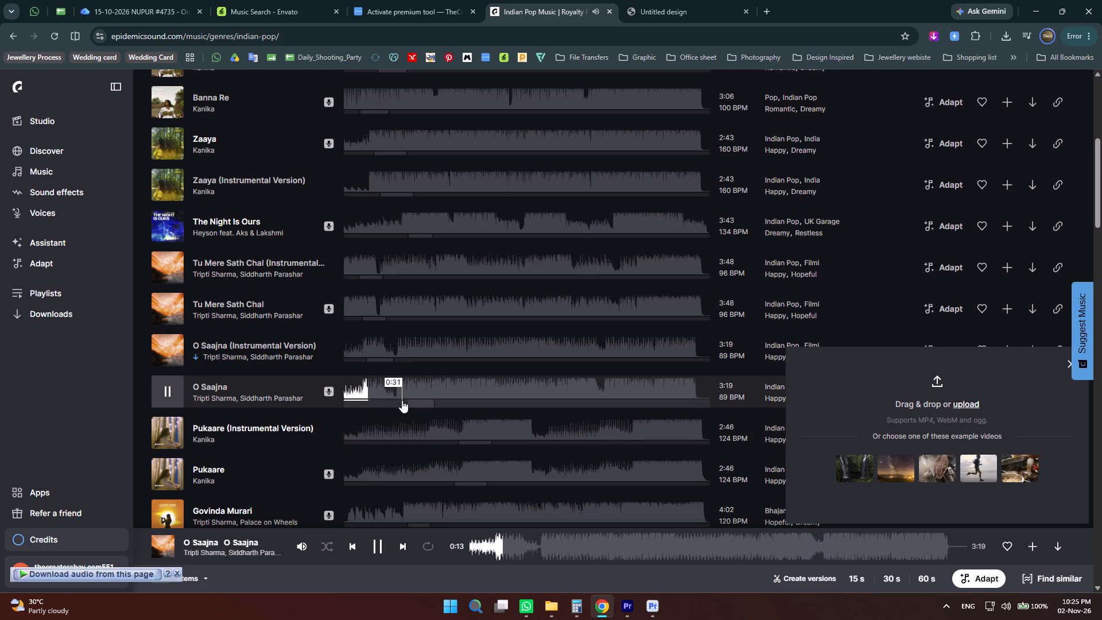
left_click(403, 396)
scroll(417, 339, "down", 1)
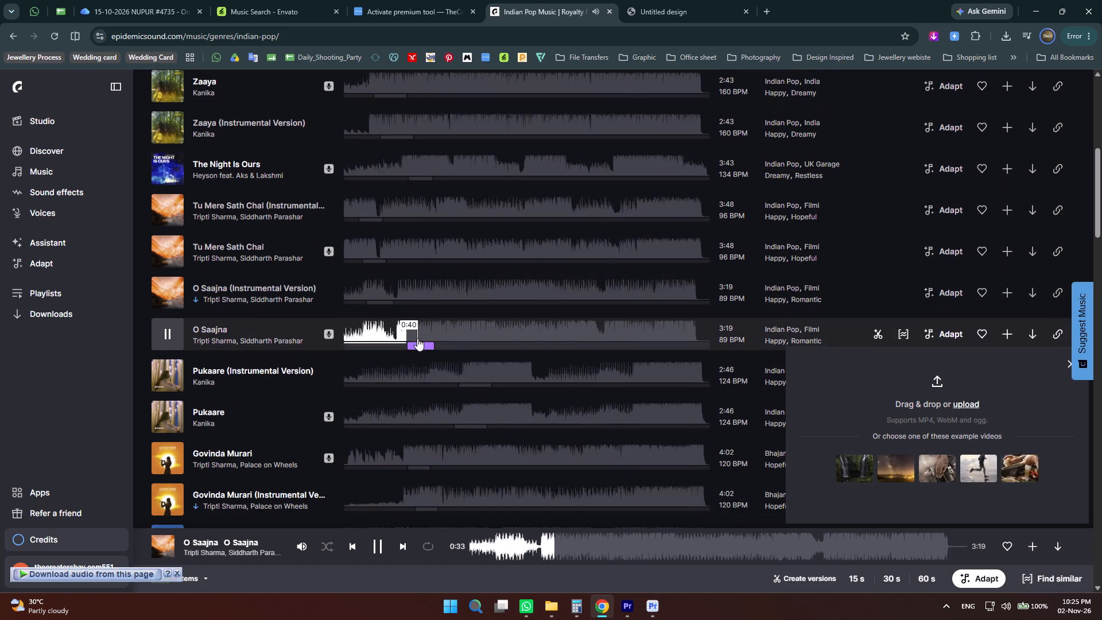
left_click(364, 371)
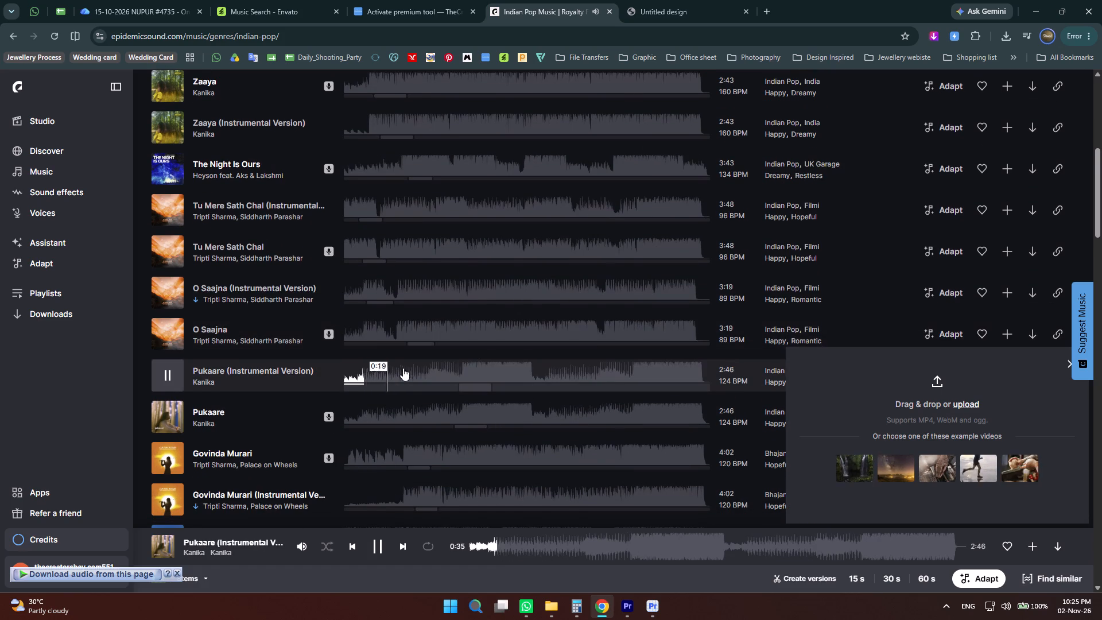
scroll(412, 366, "down", 1)
scroll(382, 416, "up", 1)
scroll(382, 416, "down", 1)
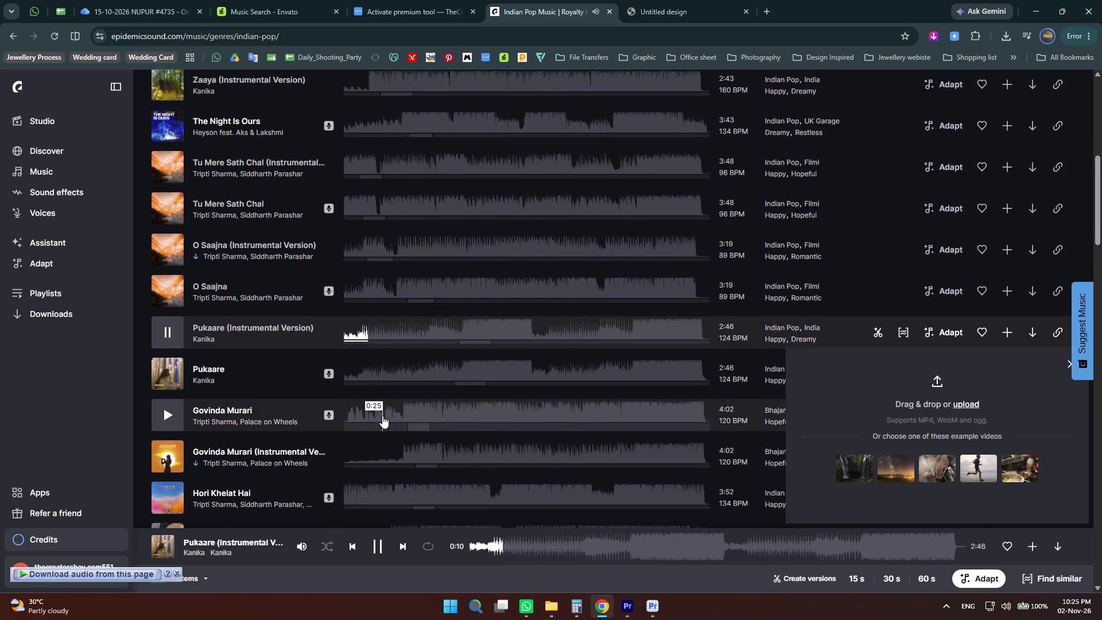
scroll(394, 410, "down", 1)
scroll(394, 410, "up", 1)
scroll(395, 410, "down", 2)
scroll(420, 432, "up", 5)
scroll(419, 432, "down", 3)
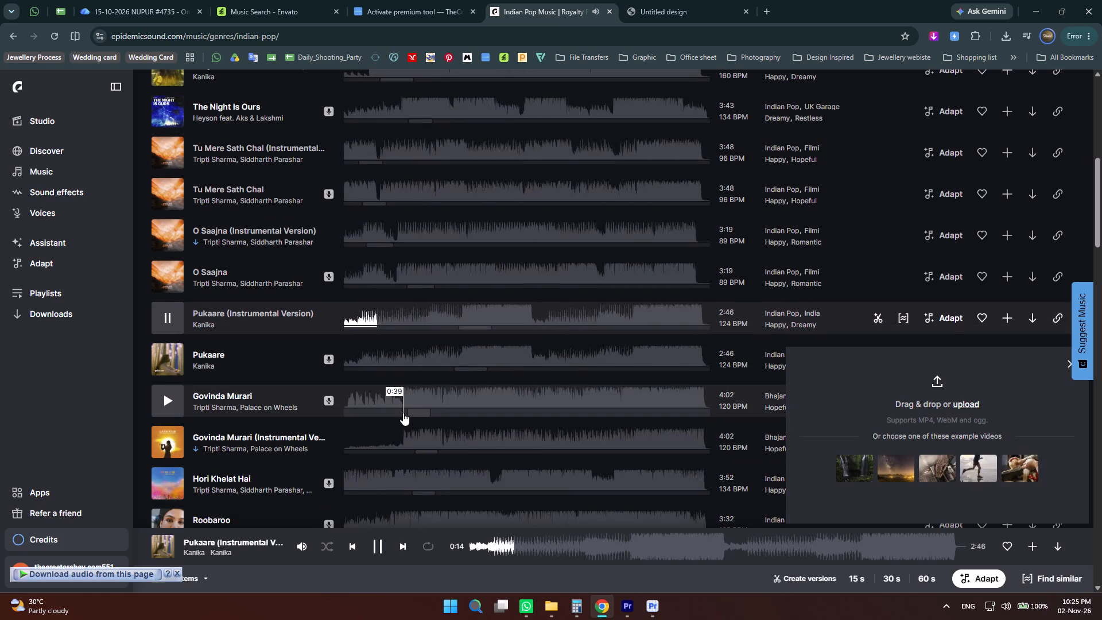
scroll(403, 413, "up", 4)
scroll(403, 413, "down", 2)
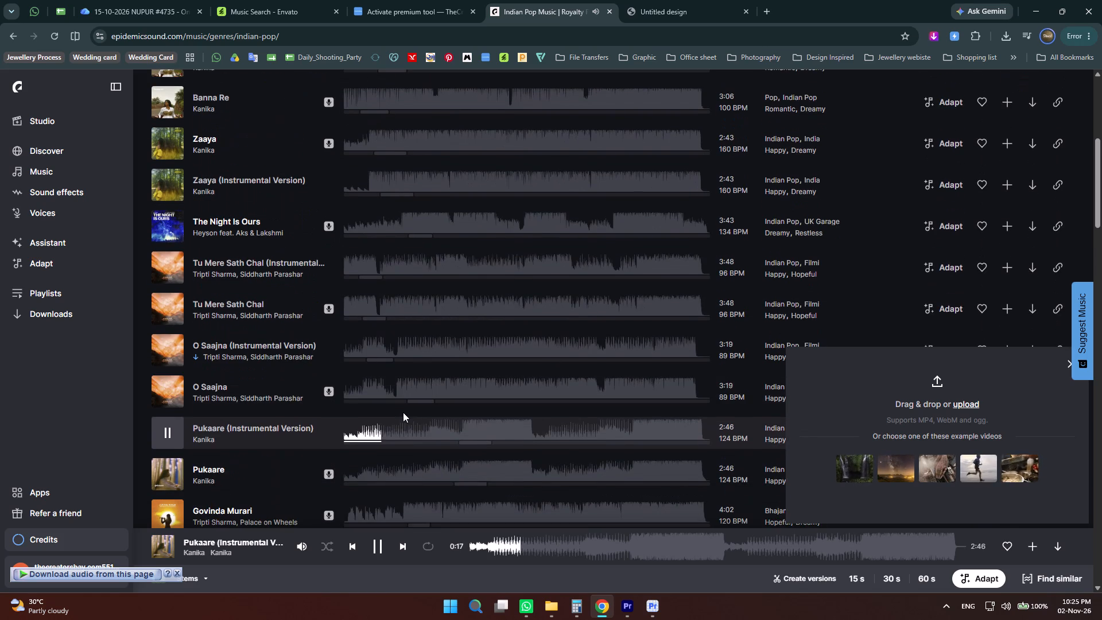
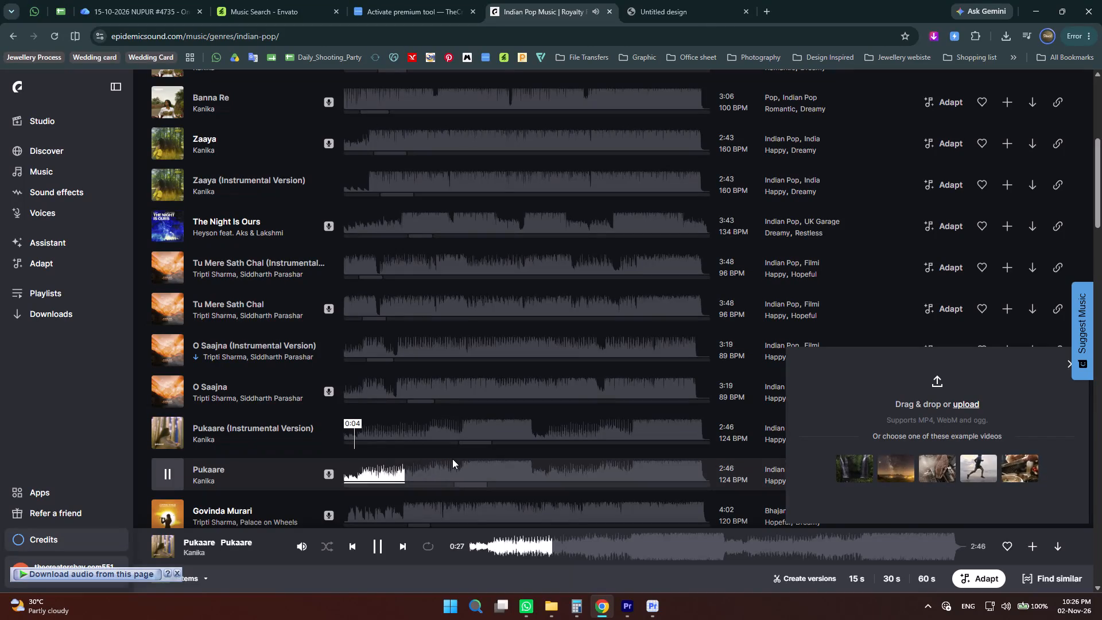
Audition two further sections of the vocal version of Pukaare in the Indian Pop list, and pause its playback.
scroll(452, 425, "down", 3)
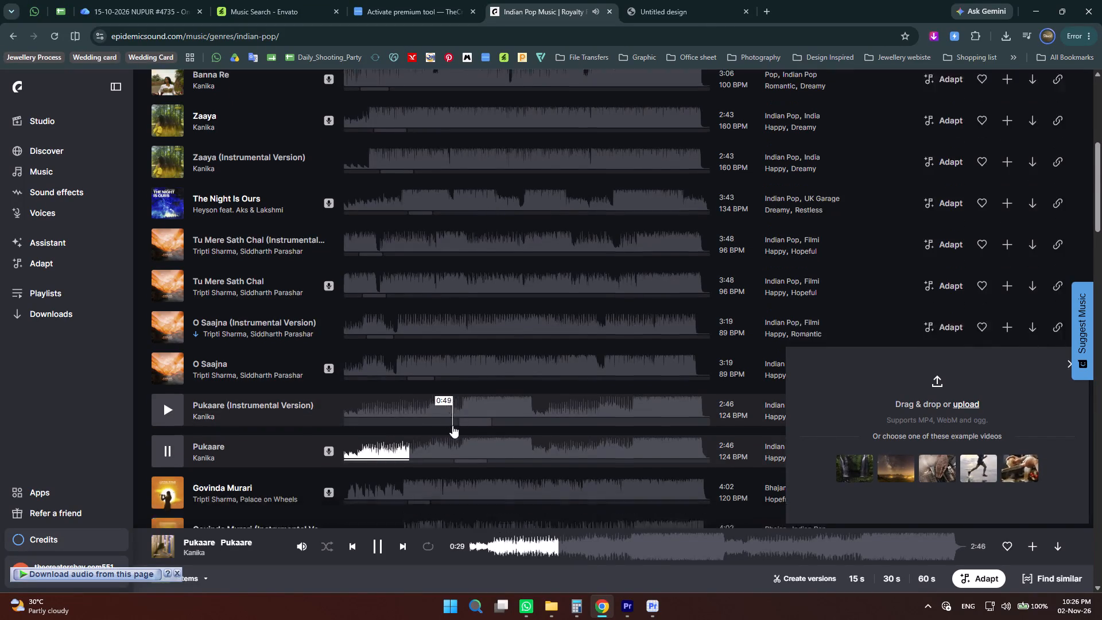
scroll(452, 425, "down", 2)
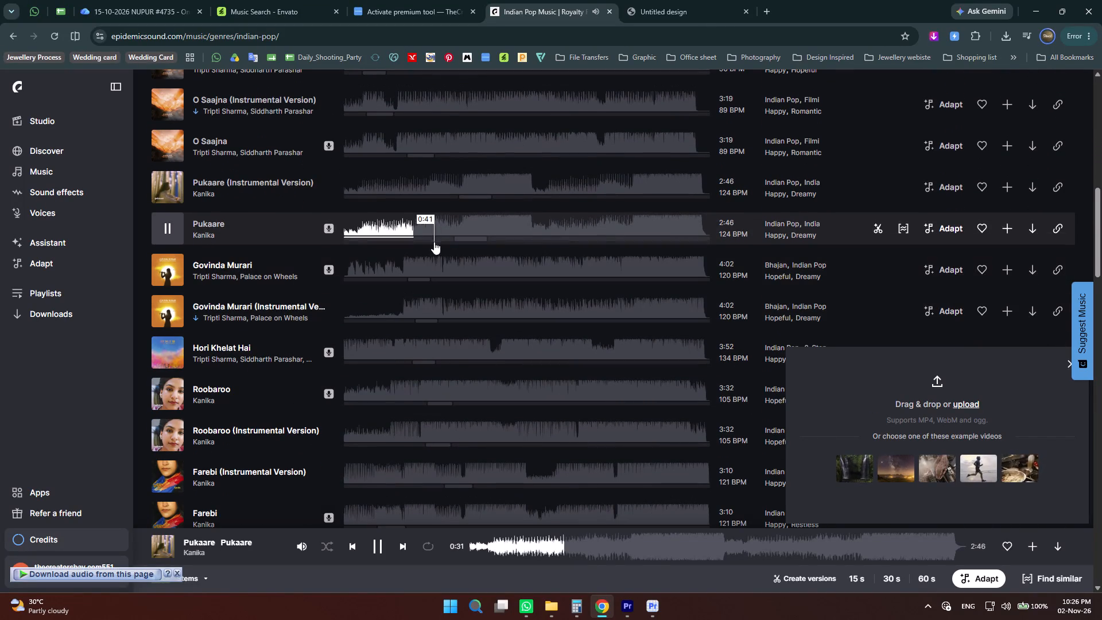
left_click(436, 225)
left_click(468, 219)
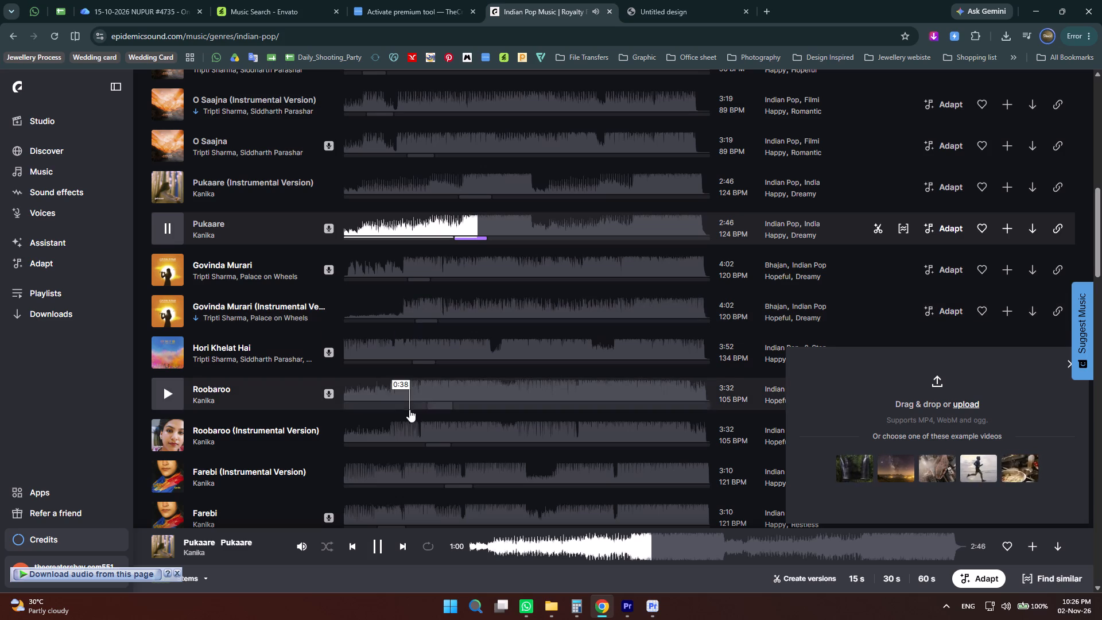
left_click(164, 221)
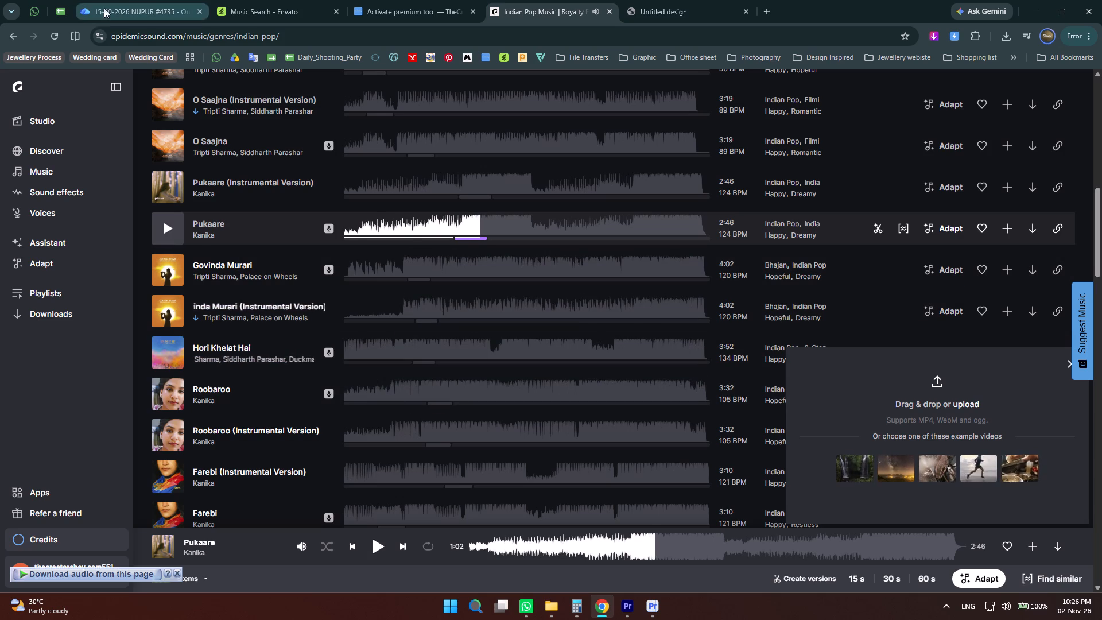
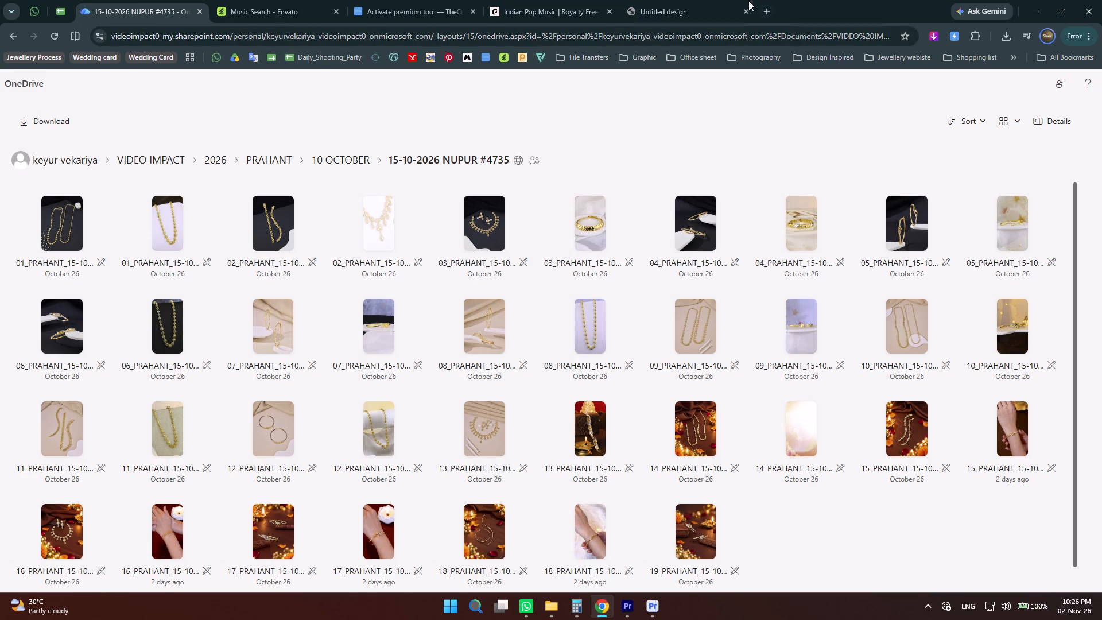
Open YouTube in a new browser tab.
left_click(672, 0)
left_click(773, 6)
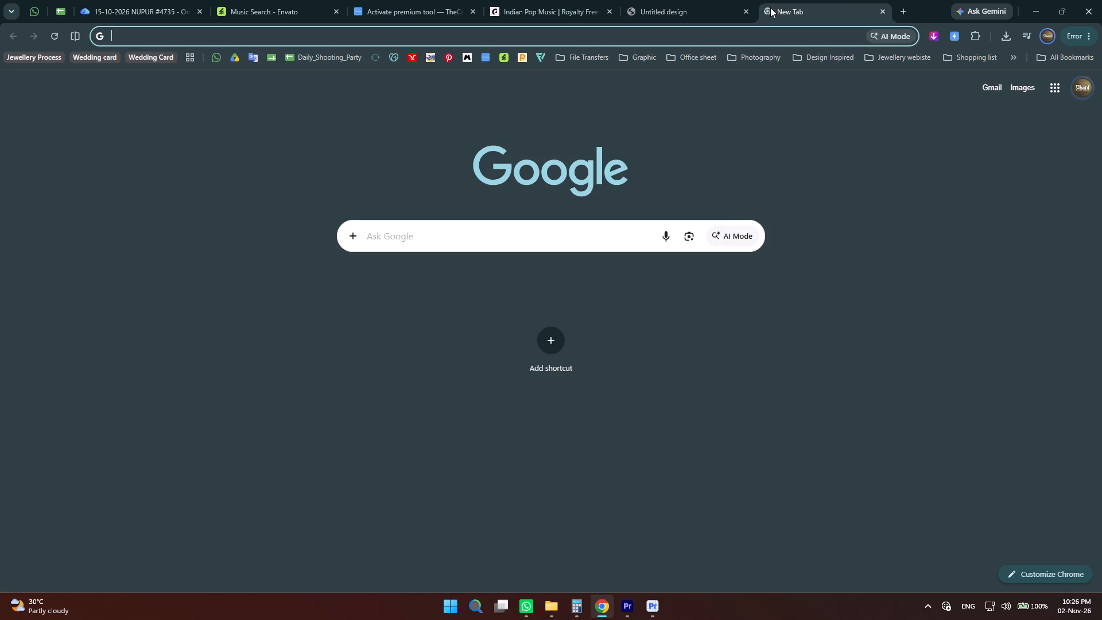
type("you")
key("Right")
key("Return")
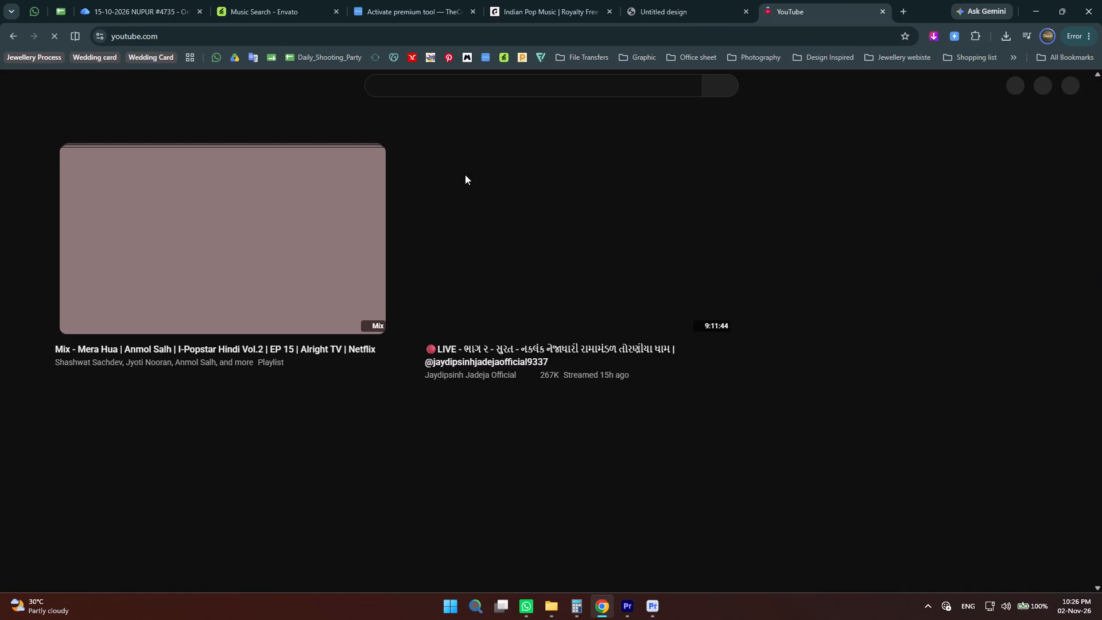
Search YouTube for English songs, using the corrected query "english songs".
left_click(490, 88)
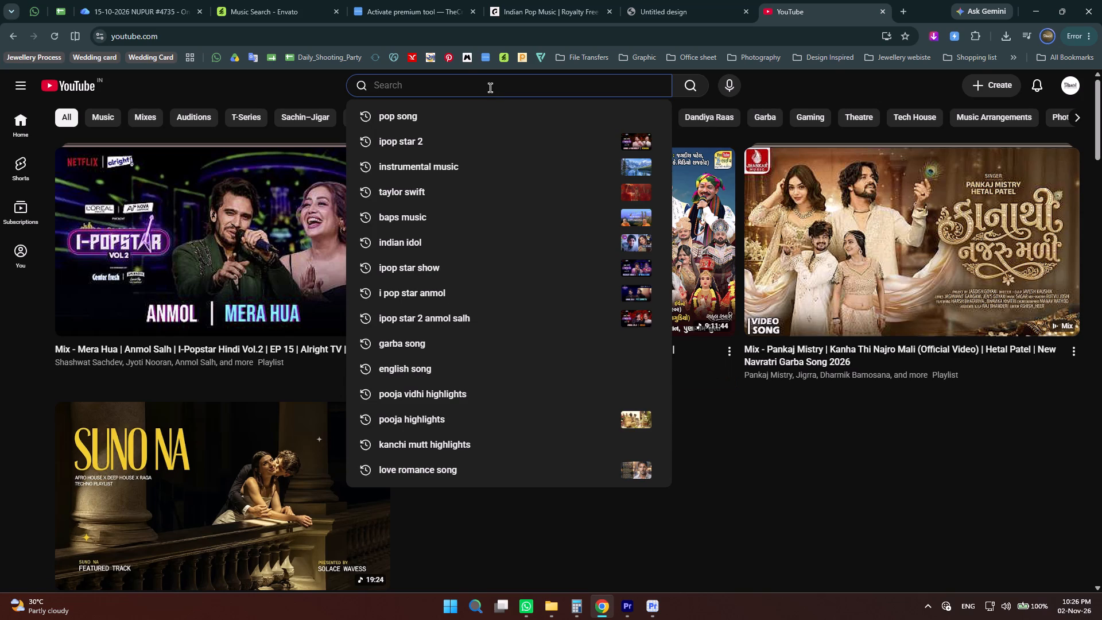
type("englih song")
key("Return")
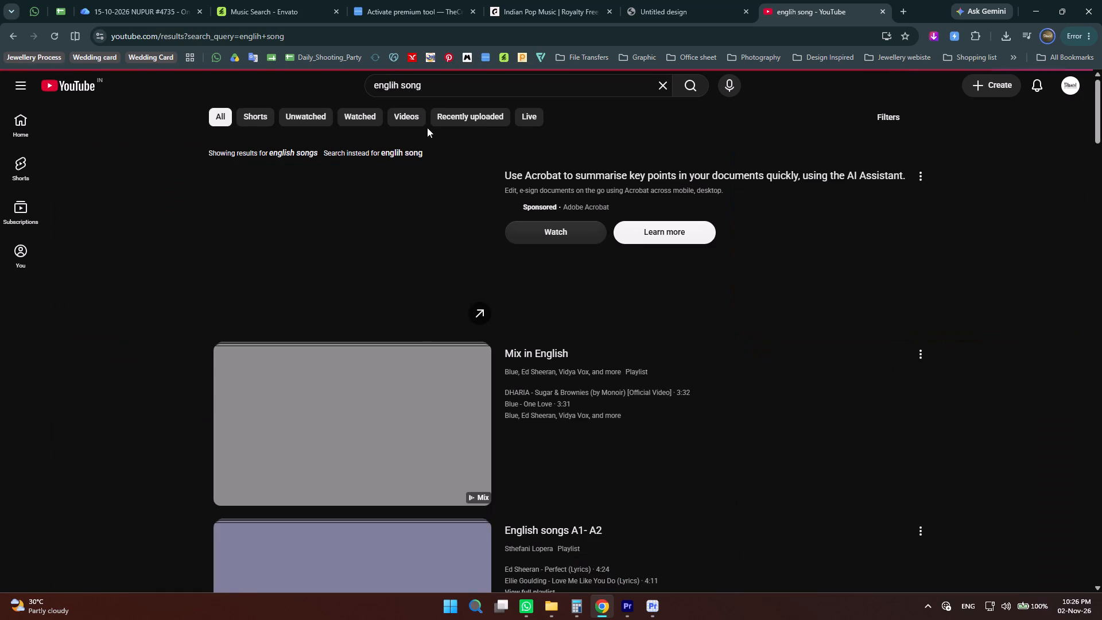
left_click(447, 69)
left_click(453, 83)
left_click(455, 79)
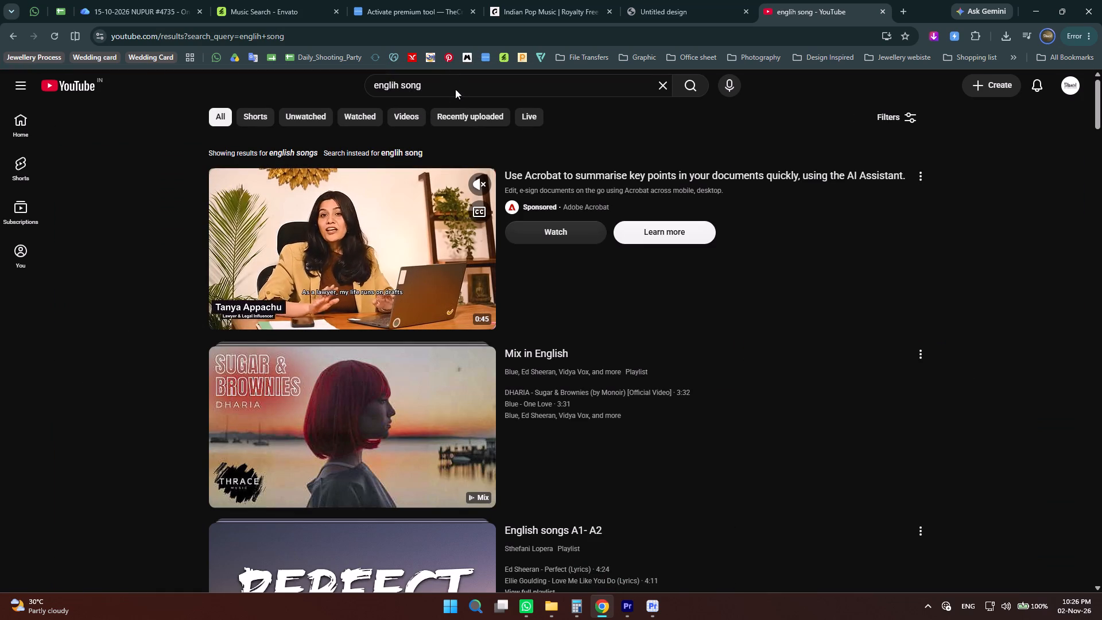
left_click(455, 89)
left_click(412, 82)
left_click(432, 83)
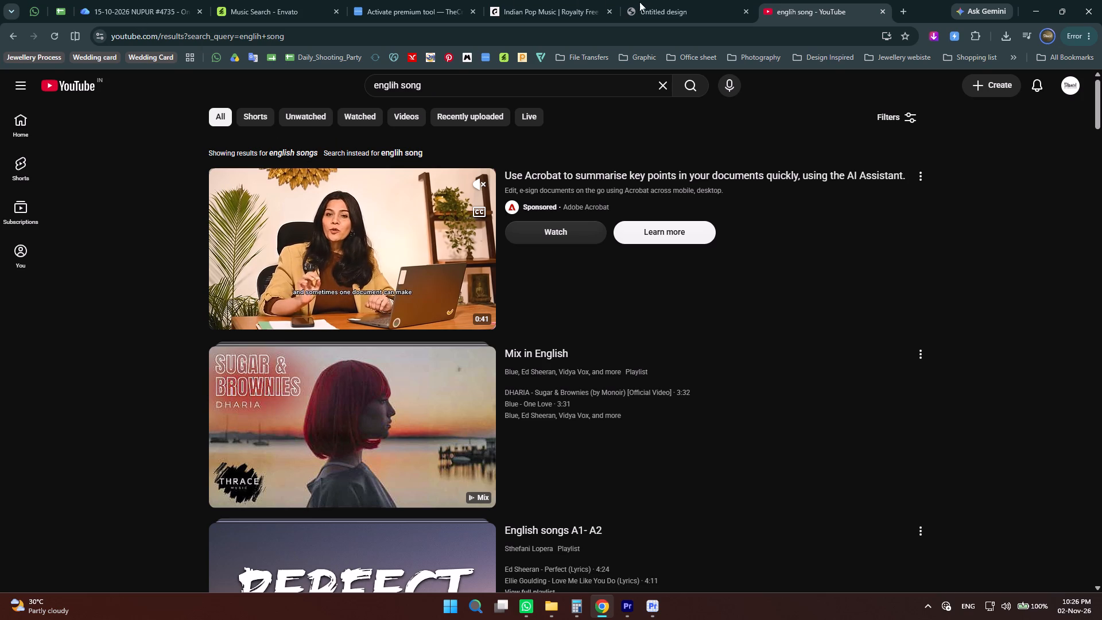
left_click(666, 3)
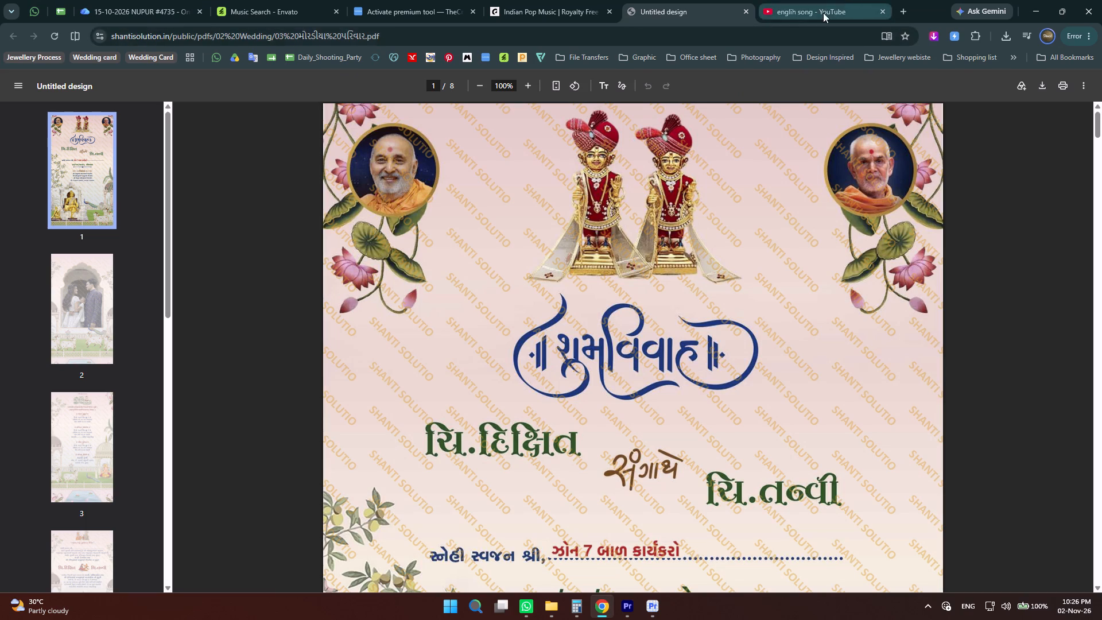
left_click(823, 13)
left_click(278, 156)
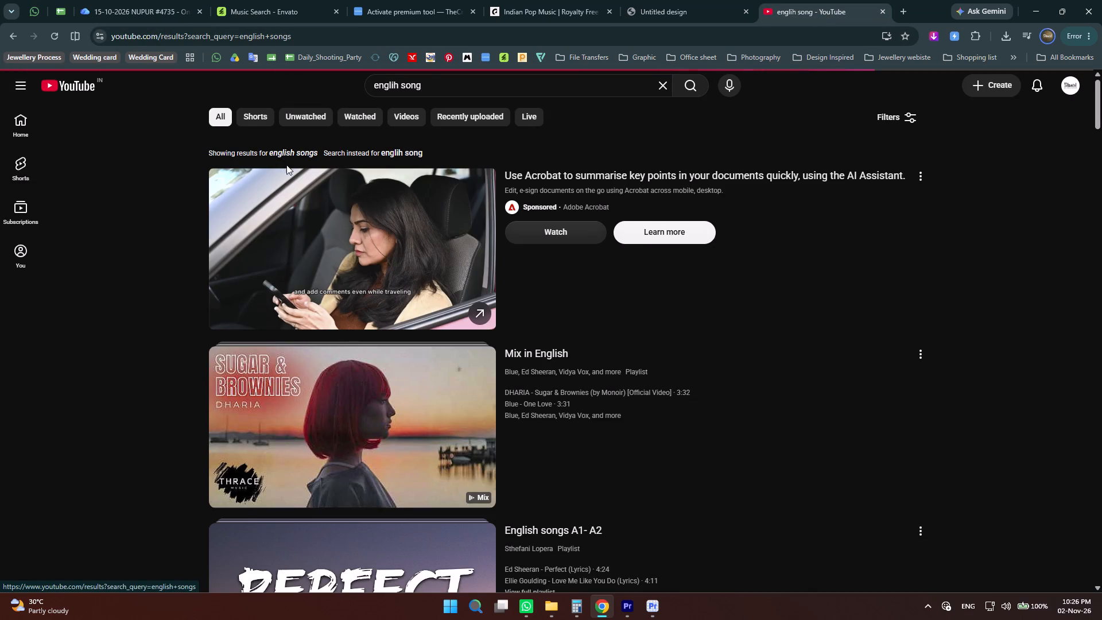
Play the Mix in English playlist from the search results.
scroll(375, 414, "down", 2)
scroll(374, 413, "up", 1)
scroll(375, 410, "down", 1)
left_click(363, 444)
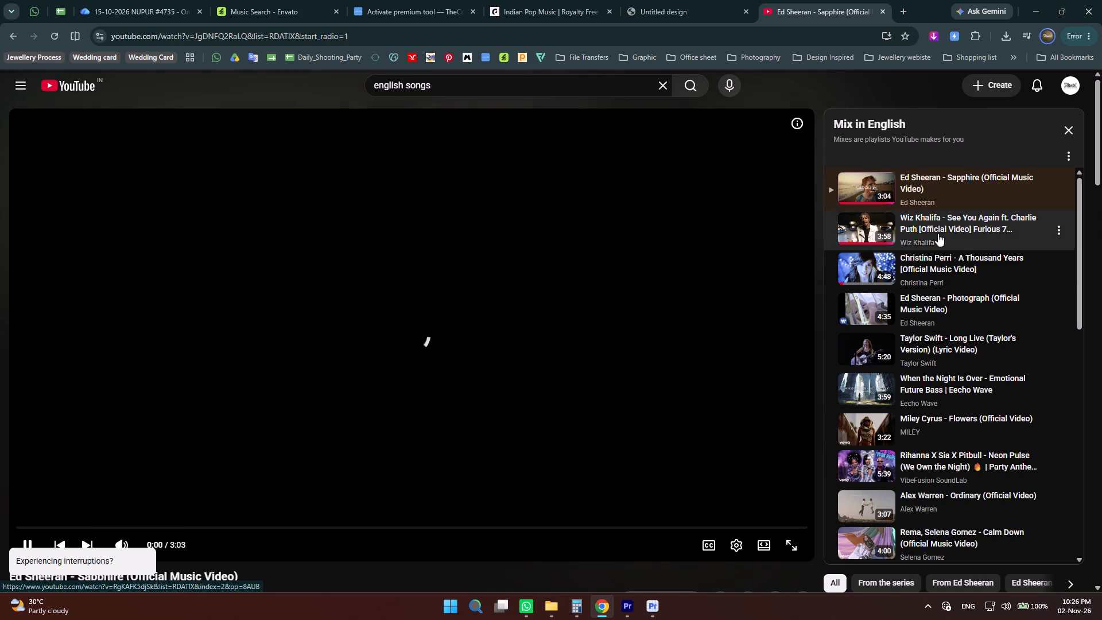
Search Google for "yt downloader" in a new browser tab.
left_click(909, 6)
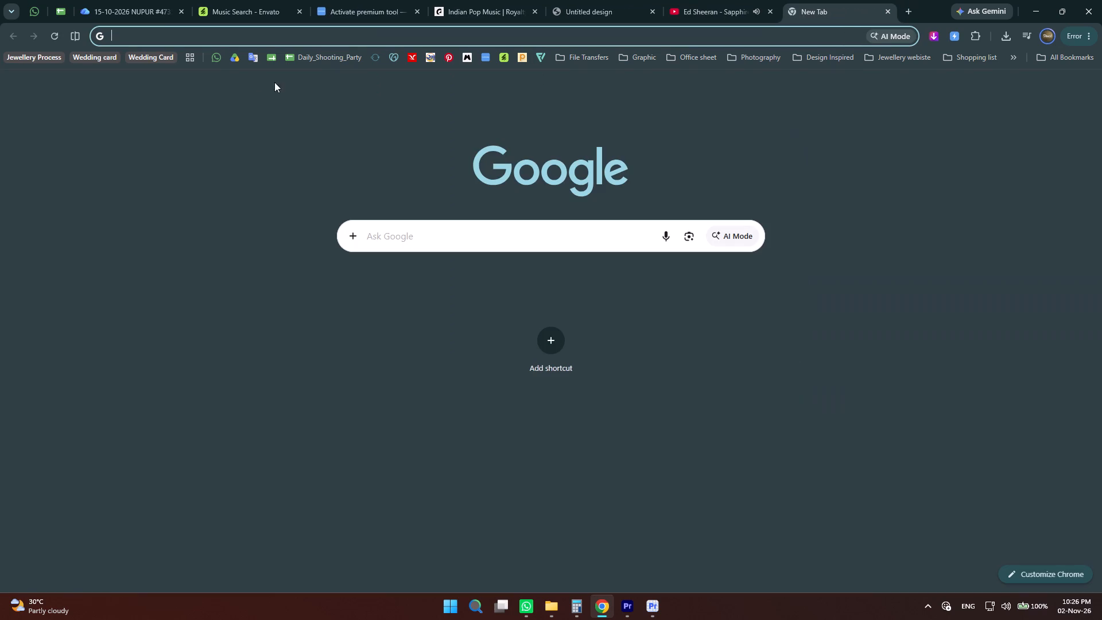
type("yt do")
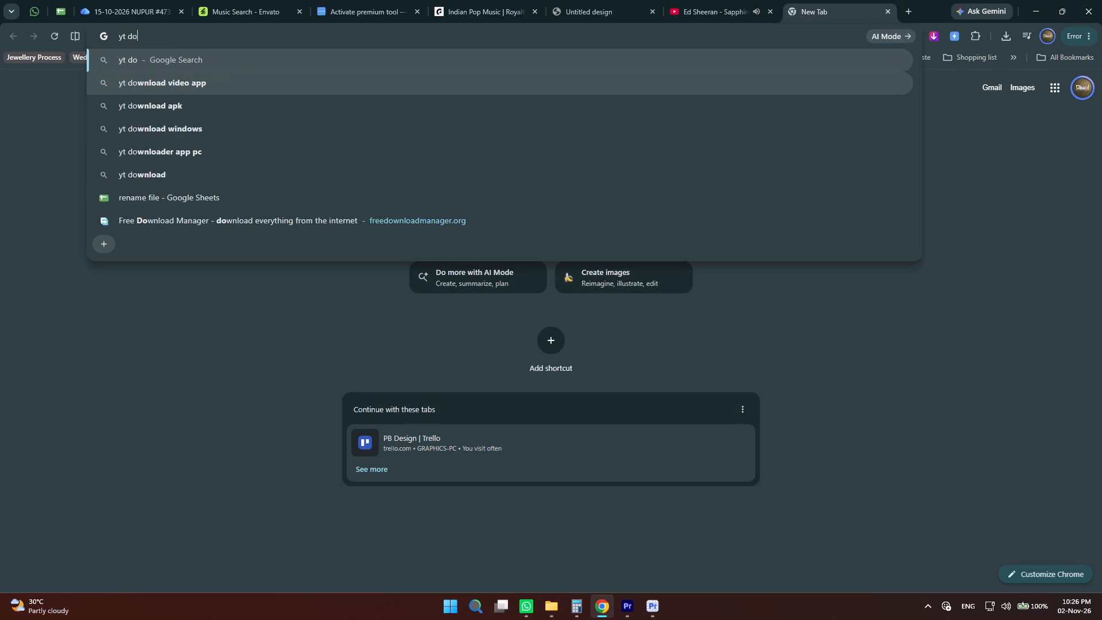
key("Down")
key("Down")
key("Down")
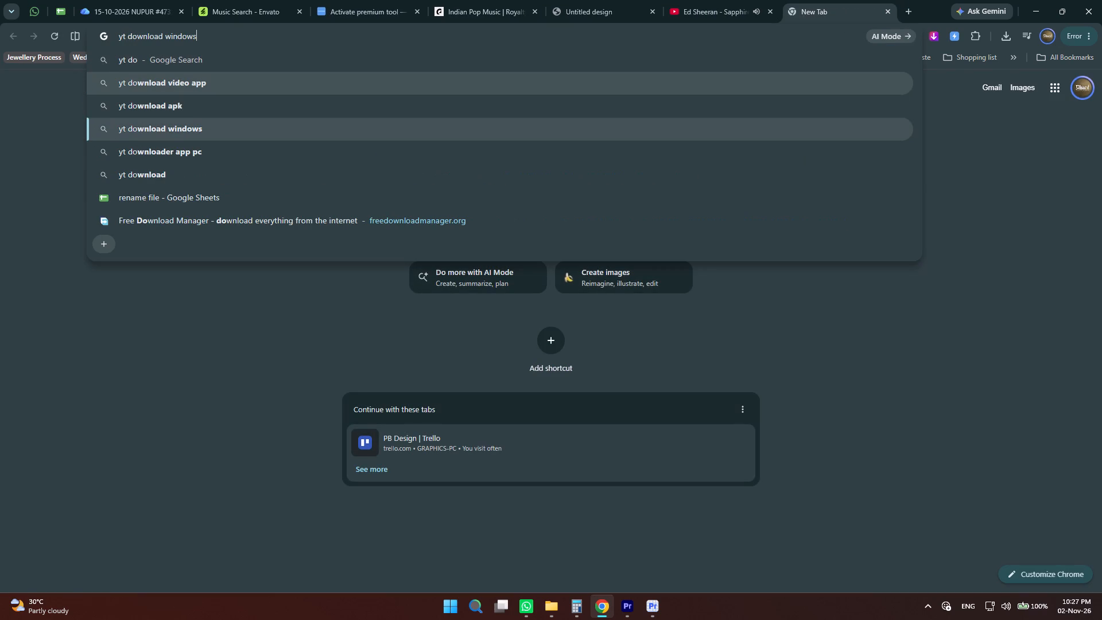
key("BackSpace")
key("BackSpace")
key("BackSpace")
key("BackSpace")
key("BackSpace")
key("BackSpace")
key("BackSpace")
key("BackSpace")
type("er")
key("Return")
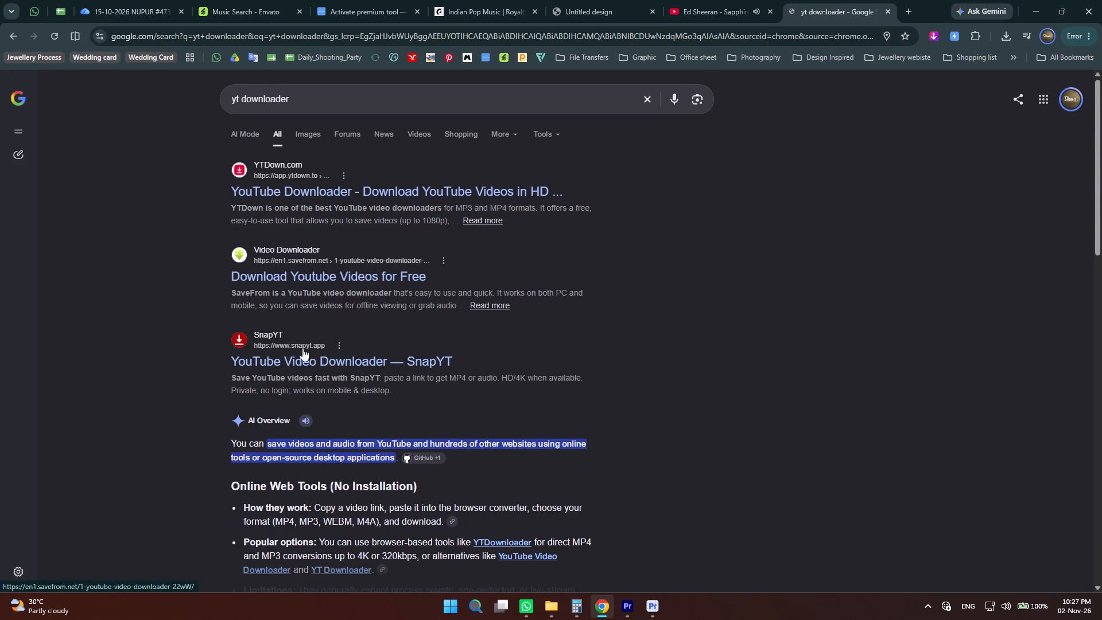
Look through the downloader search results and open the YTDown.com YouTube Downloader site.
scroll(317, 385, "down", 11)
scroll(327, 374, "up", 3)
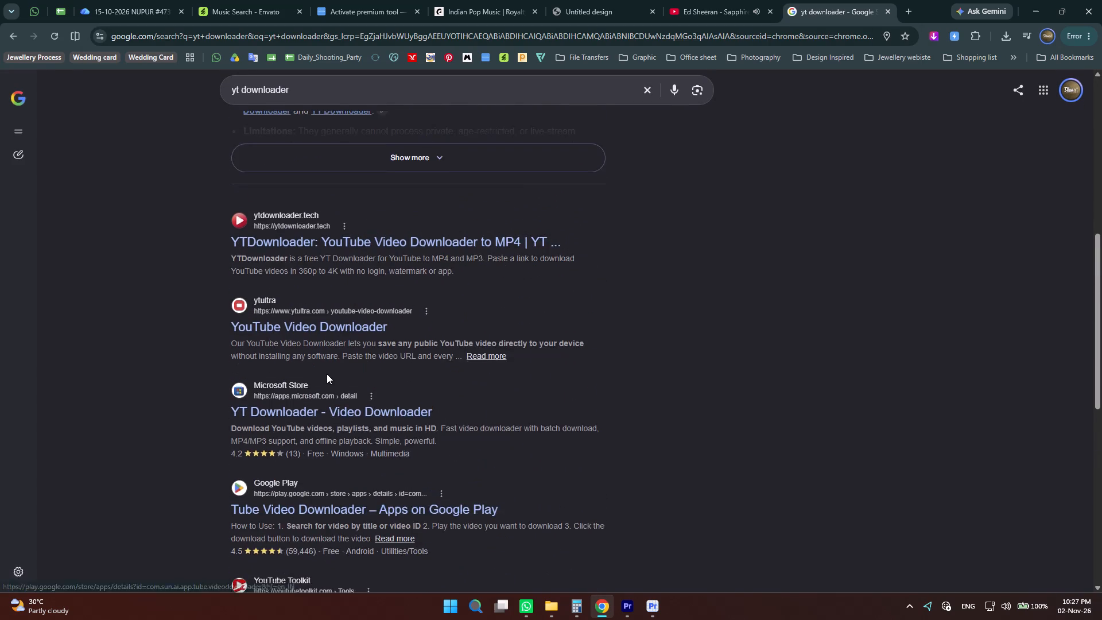
scroll(327, 371, "up", 1)
scroll(327, 372, "down", 2)
scroll(327, 372, "up", 2)
scroll(327, 326, "up", 4)
scroll(317, 224, "up", 2)
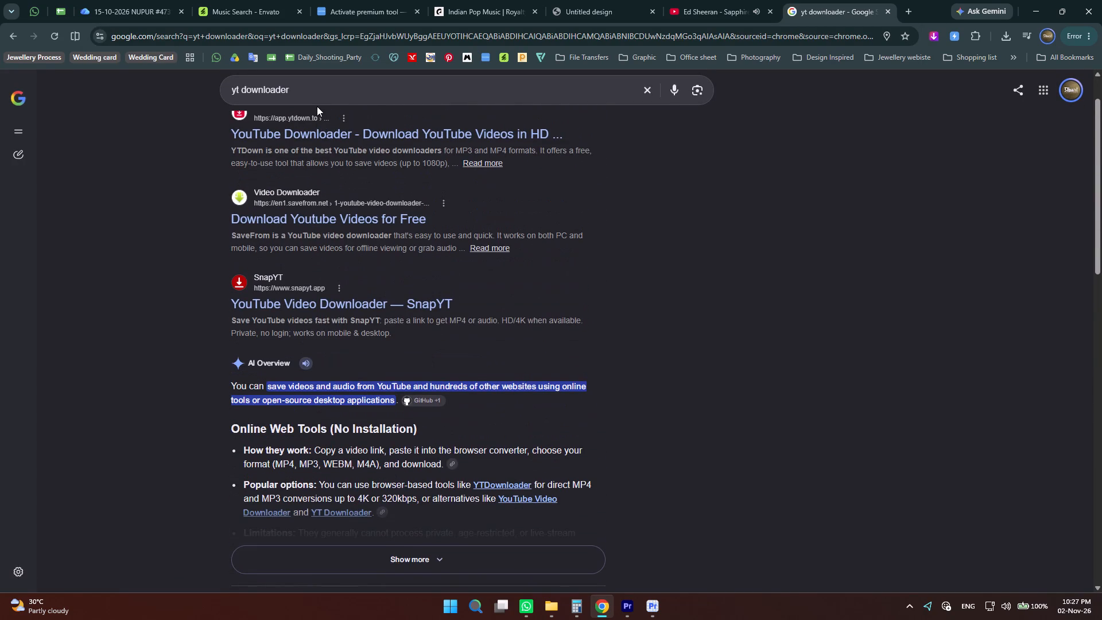
scroll(317, 106, "up", 1)
scroll(317, 106, "down", 2)
scroll(308, 187, "up", 7)
left_click(313, 188)
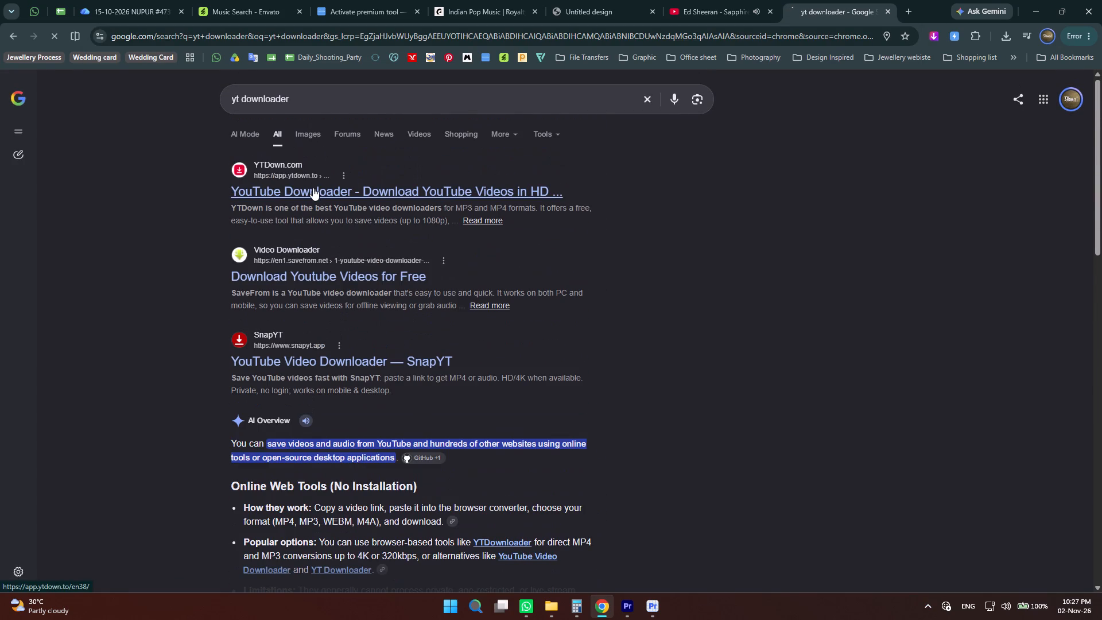
Return to the YouTube tab and search for "english songs female".
left_click(731, 0)
right_click(416, 296)
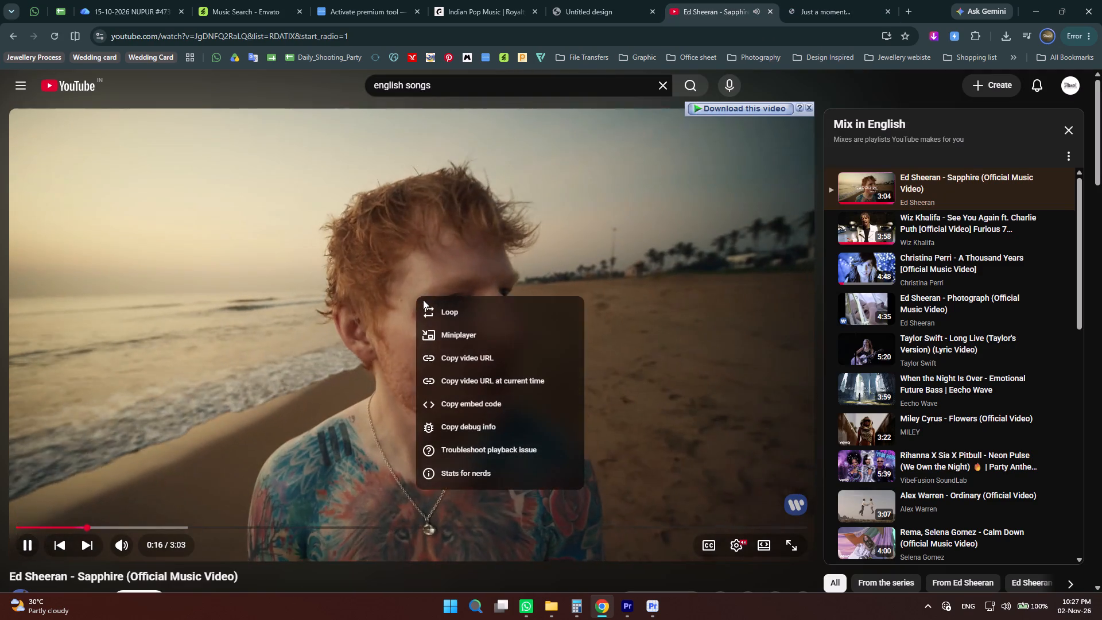
left_click(468, 79)
key("space")
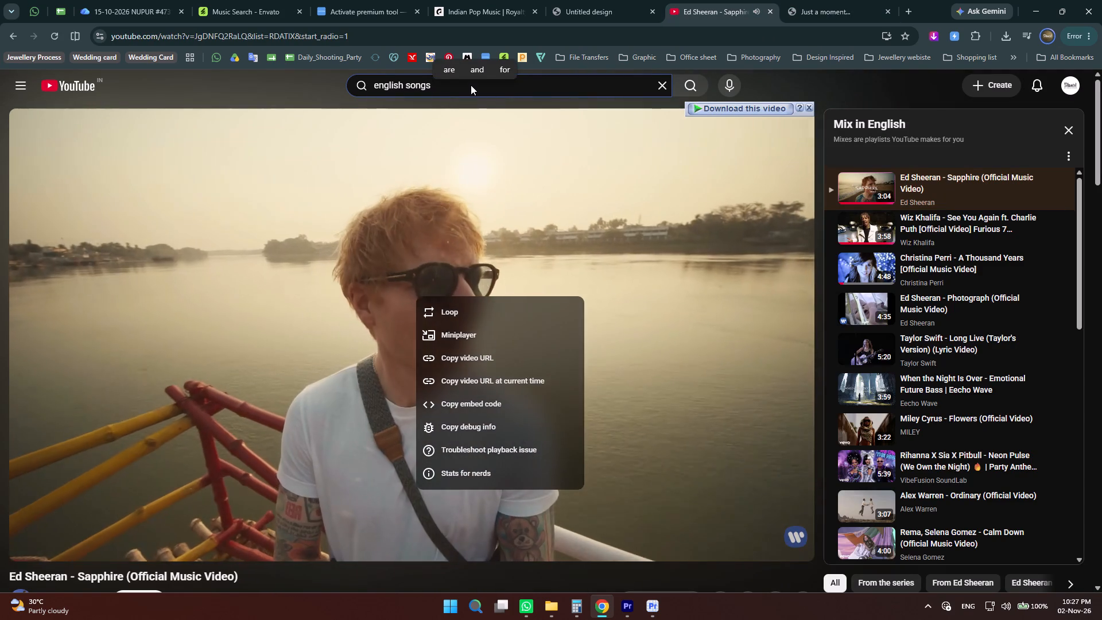
type("d")
key("BackSpace")
type("female")
key("Return")
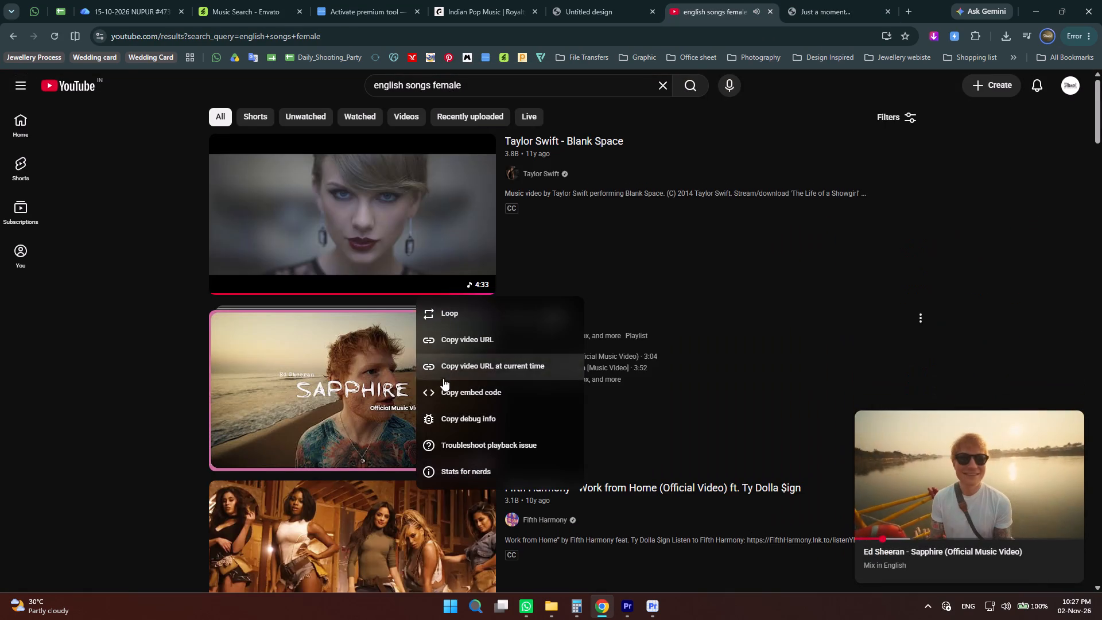
Browse the female English song results and play the Most Beautiful Songs and Female Voices playlist.
scroll(439, 382, "down", 3)
scroll(416, 426, "down", 2)
scroll(416, 426, "up", 3)
scroll(416, 426, "down", 1)
scroll(416, 425, "up", 1)
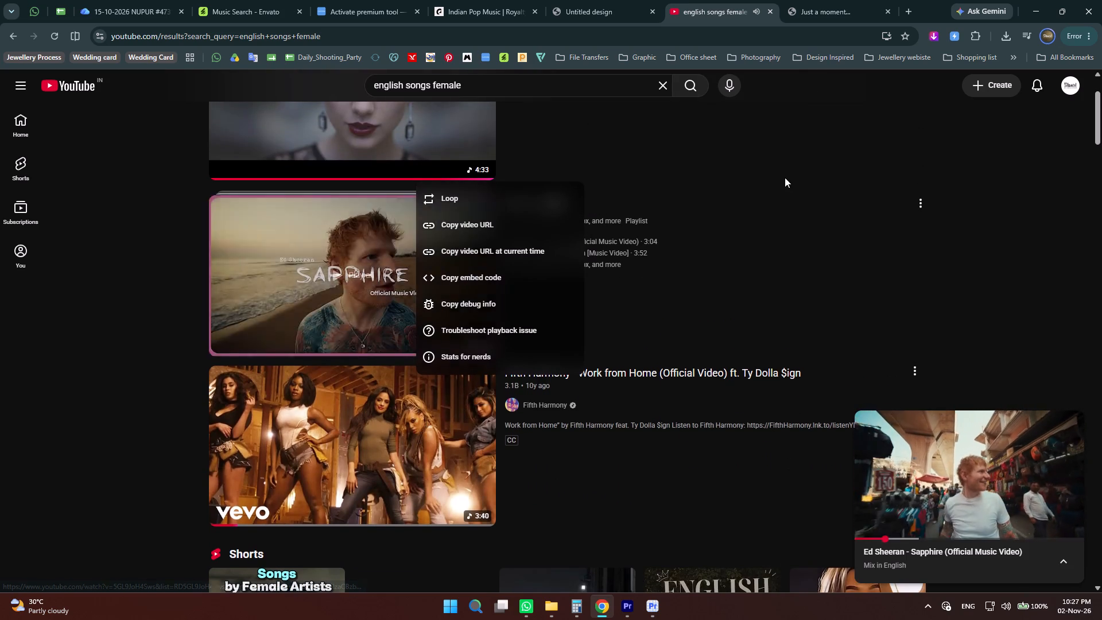
scroll(785, 177, "down", 6)
scroll(616, 370, "down", 3)
scroll(496, 407, "down", 5)
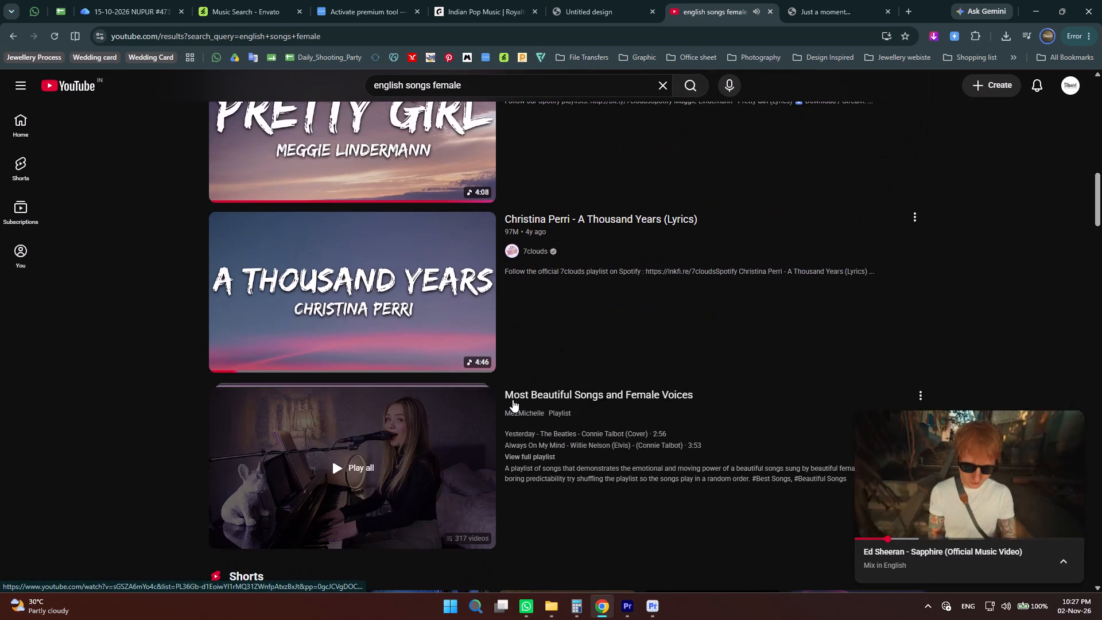
scroll(495, 385, "down", 2)
left_click(341, 325)
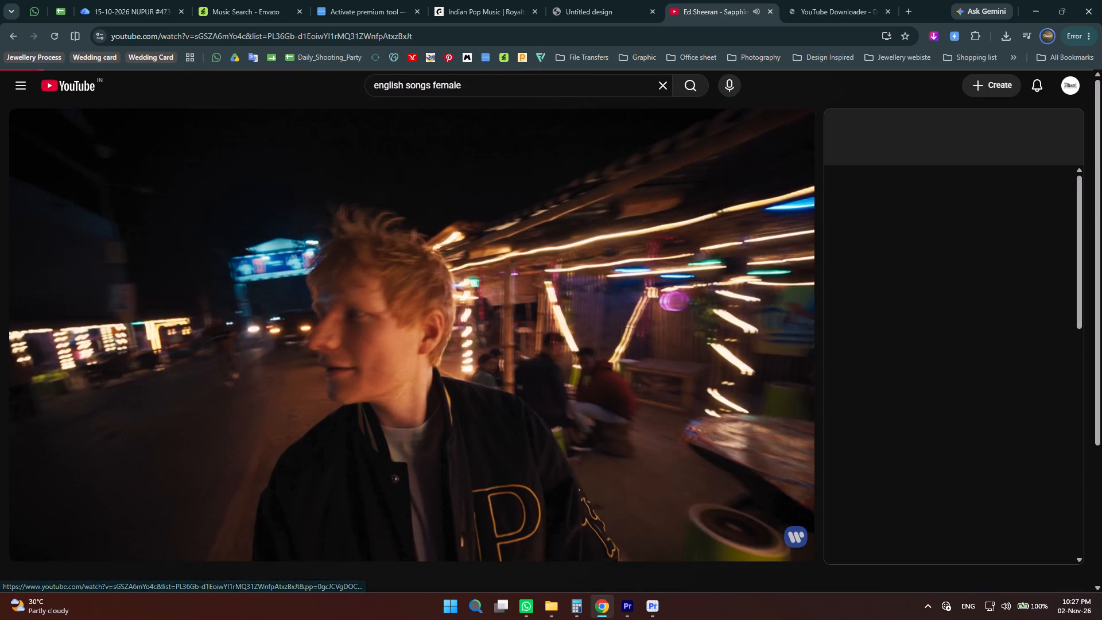
Check the YTDown downloader page and return to the YouTube playlist.
left_click(865, 0)
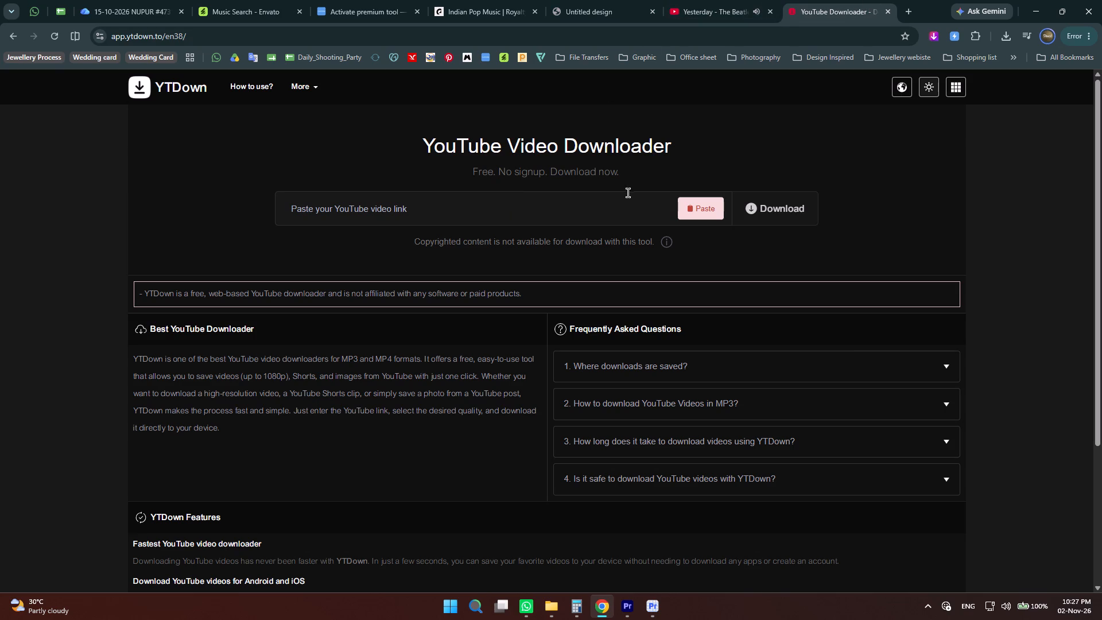
left_click(685, 0)
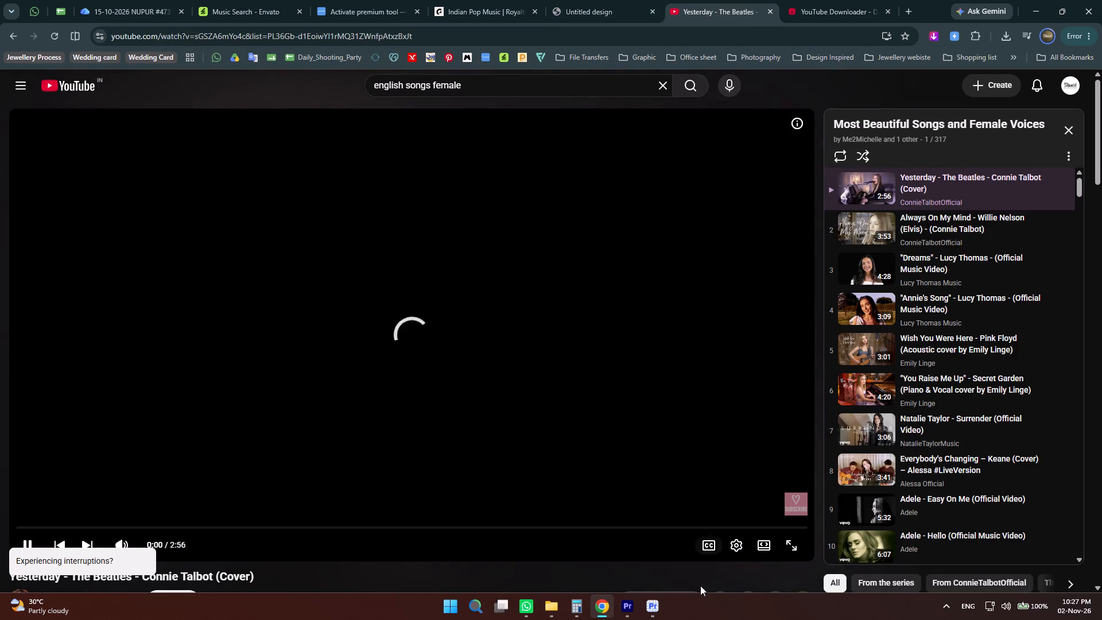
Show the hidden background app icons in the system tray.
left_click(952, 603)
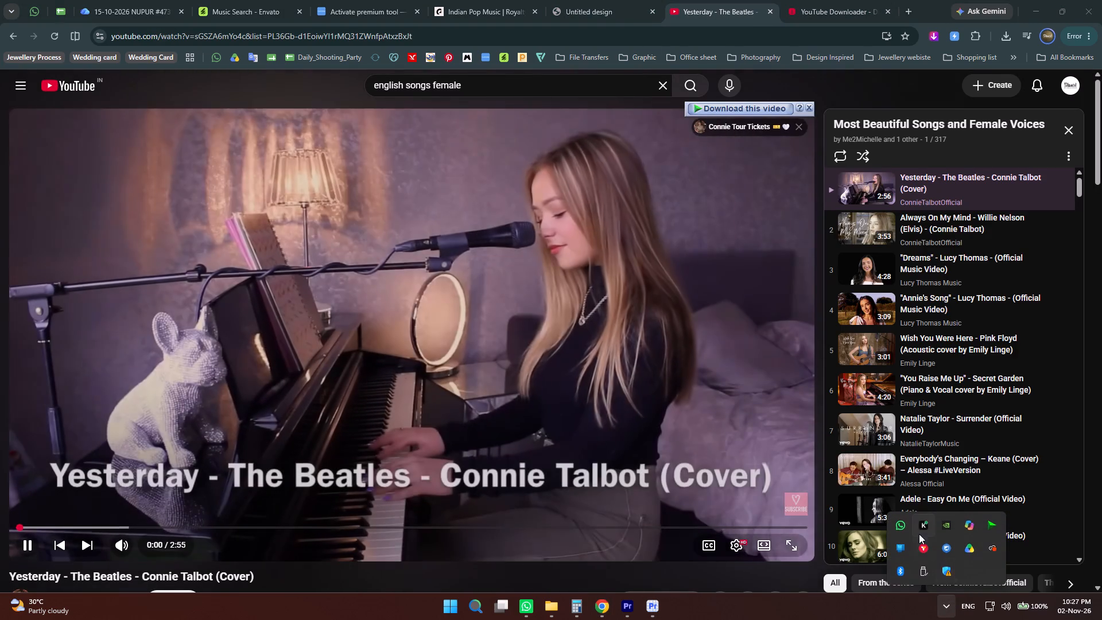